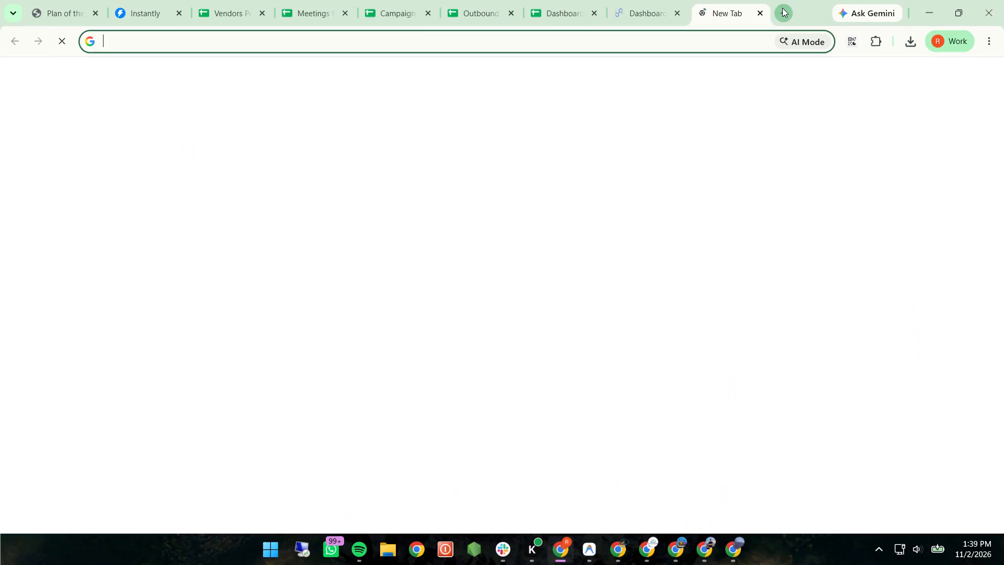
Open the Valid_nn_india_11_500_all_titles spreadsheet from the copied link and close the neighbouring Dashboard page.
{"action": "key", "text": "ctrl+v"}
{"action": "key", "text": "Return"}
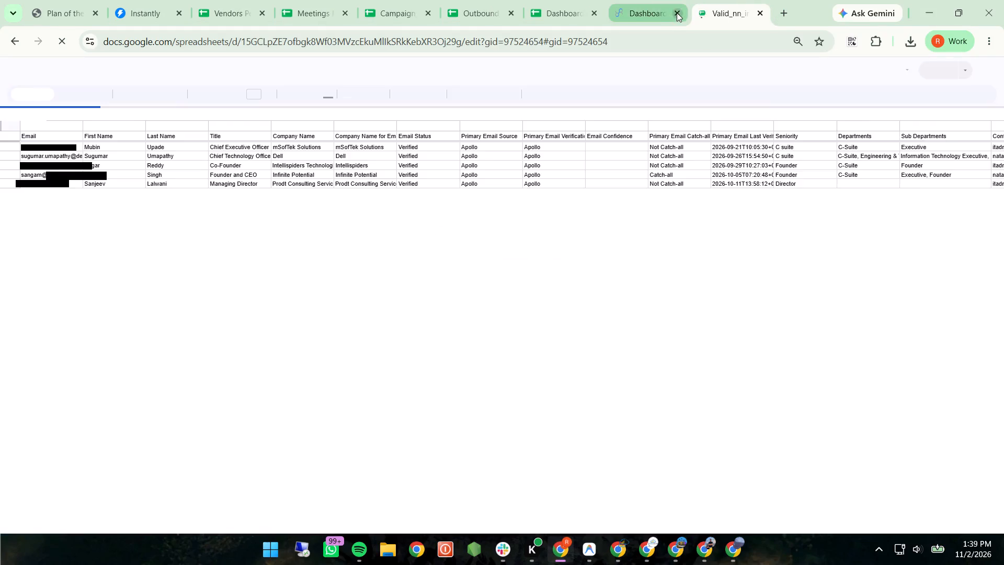
{"action": "left_click", "coordinate": [677, 13]}
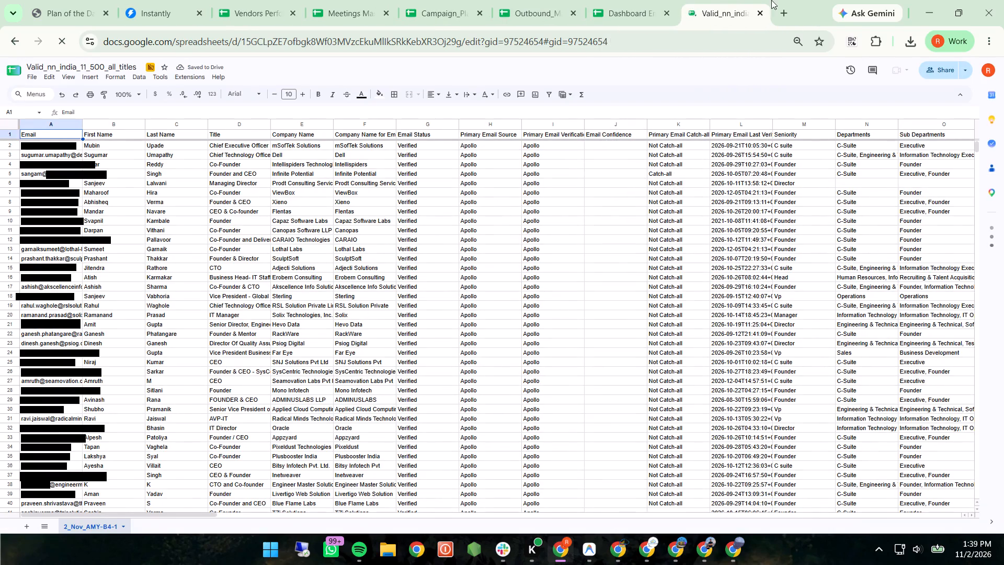
Open the Data Ripping spreadsheet in a new tab and go to its Graph sheet.
{"action": "left_click", "coordinate": [789, 12]}
{"action": "type", "text": "data"}
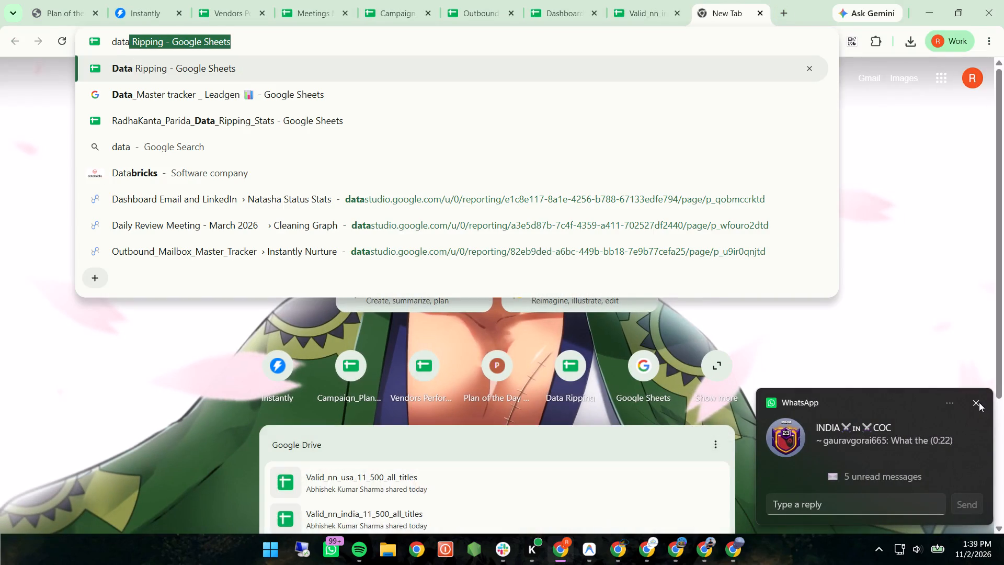
{"action": "left_click", "coordinate": [979, 402]}
{"action": "key", "text": "Return"}
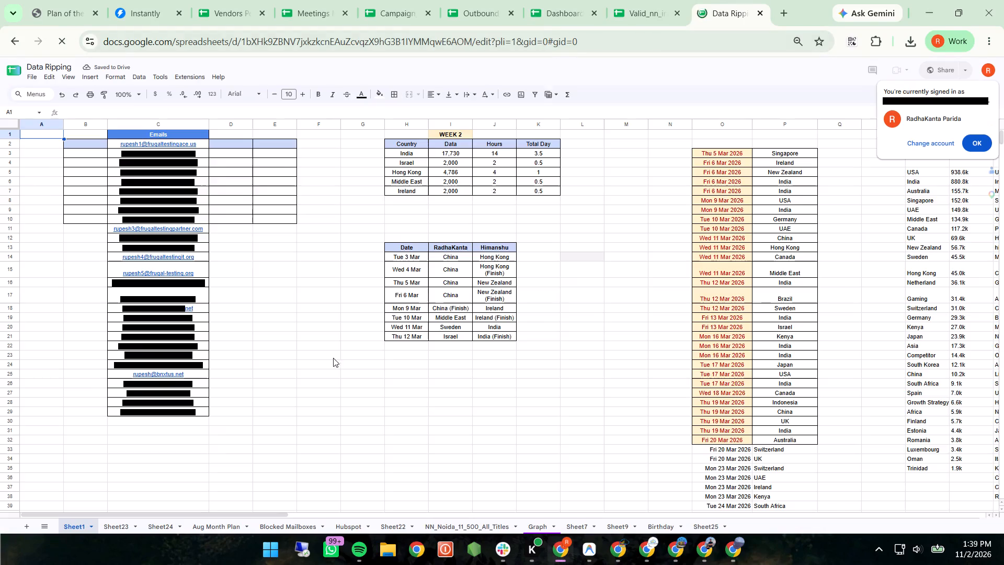
{"action": "left_click", "coordinate": [535, 530]}
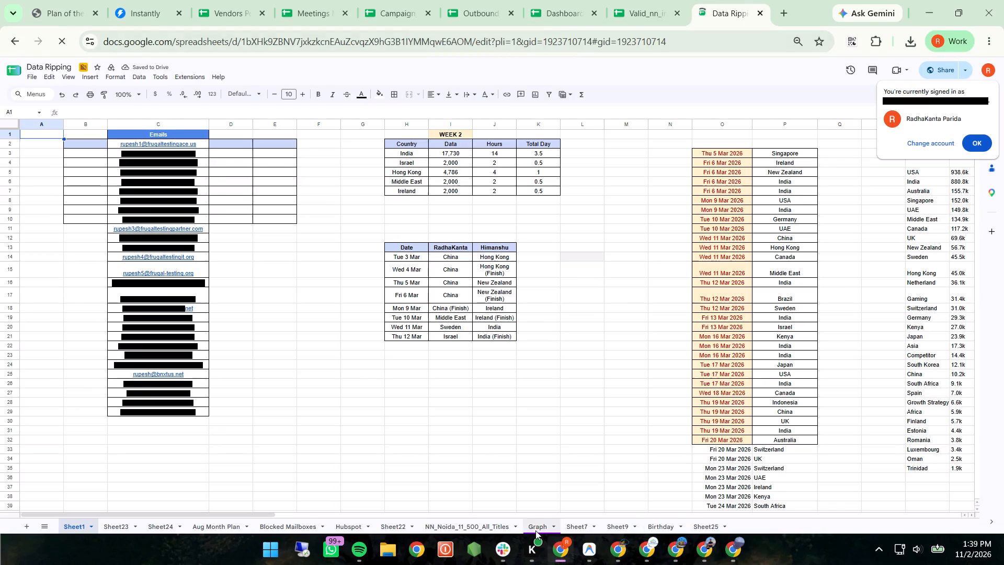
Copy the Graph sheet from Data Ripping into the existing Valid_nn_india_11_500_all_titles spreadsheet, locating it by its URL.
{"action": "left_click", "coordinate": [637, 0]}
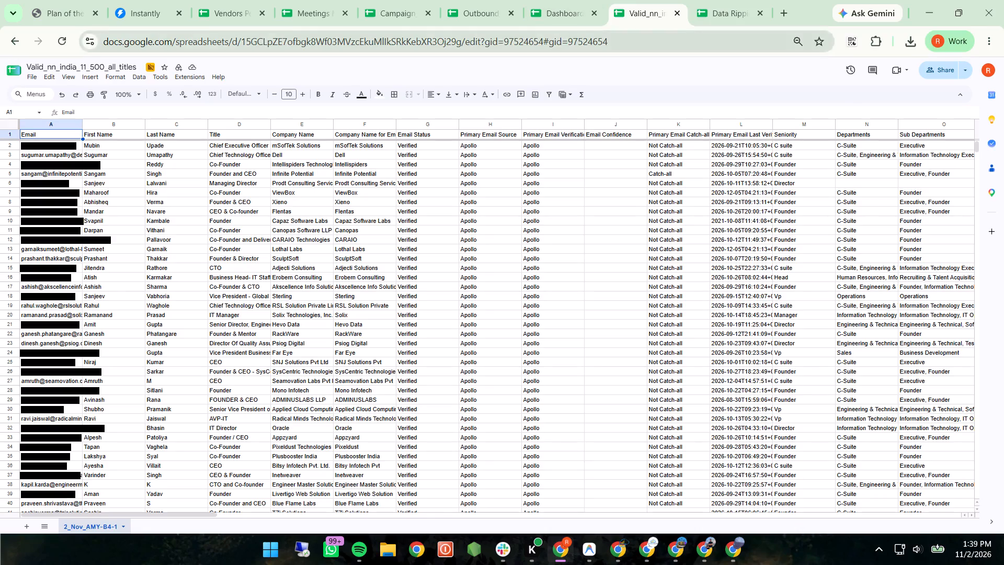
{"action": "left_click", "coordinate": [527, 38]}
{"action": "key", "text": "ctrl+c"}
{"action": "left_click", "coordinate": [713, 0]}
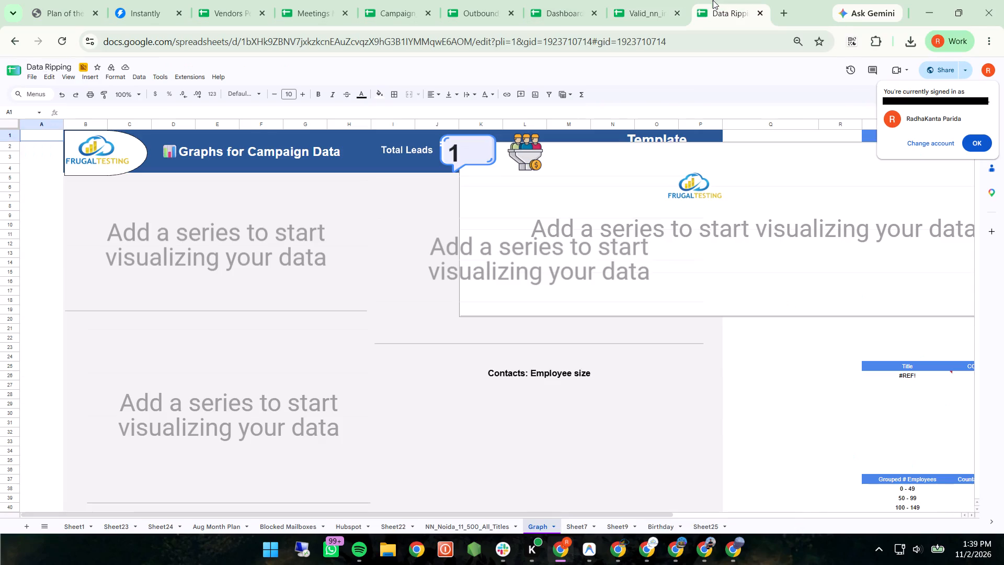
{"action": "right_click", "coordinate": [537, 524]}
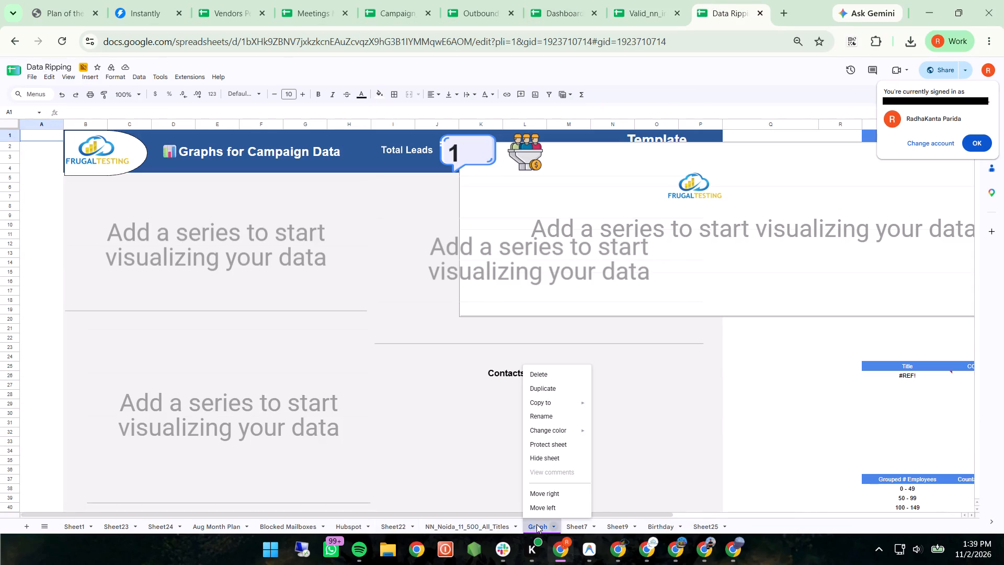
{"action": "left_click", "coordinate": [615, 417]}
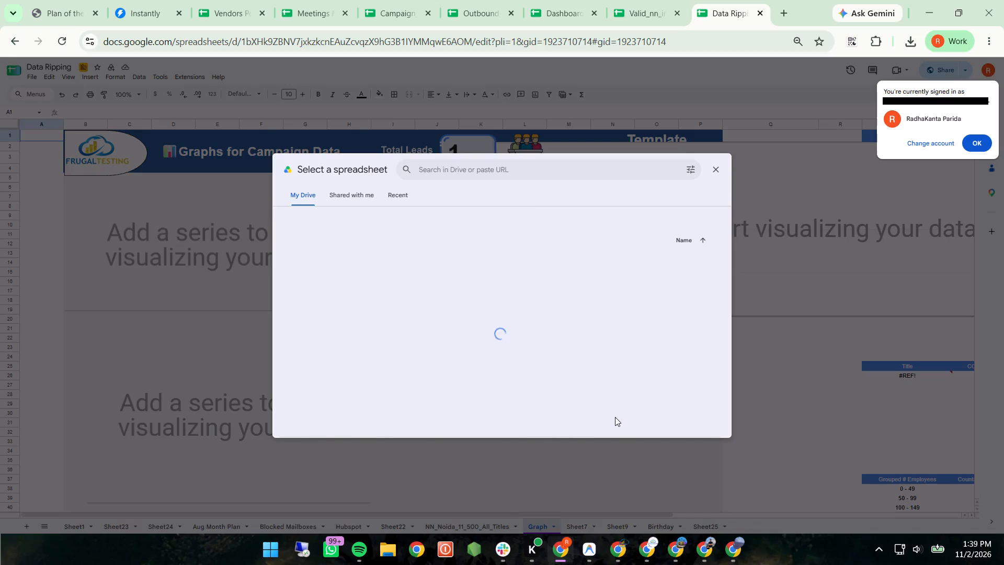
{"action": "left_click", "coordinate": [450, 168]}
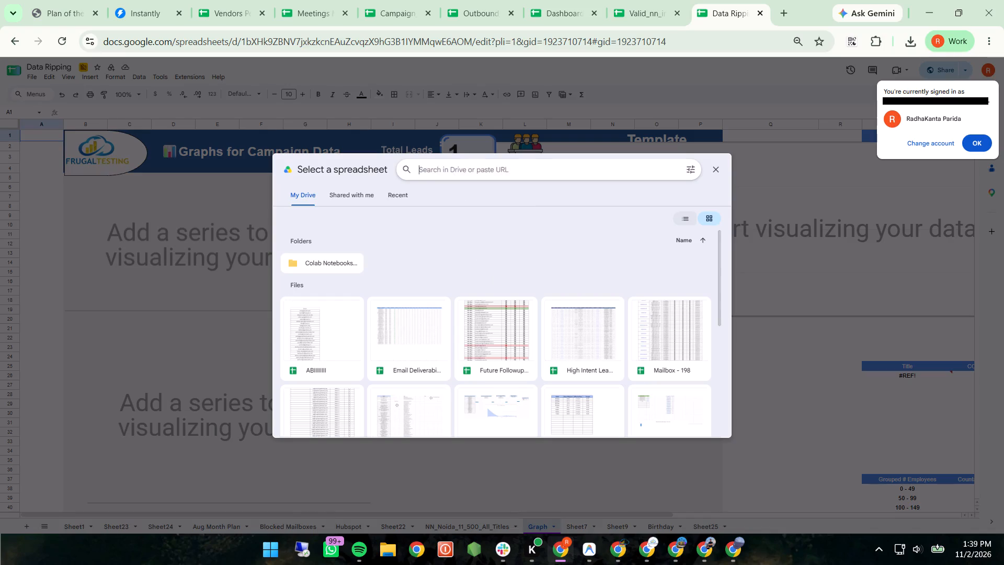
{"action": "key", "text": "ctrl+v"}
{"action": "key", "text": "Return"}
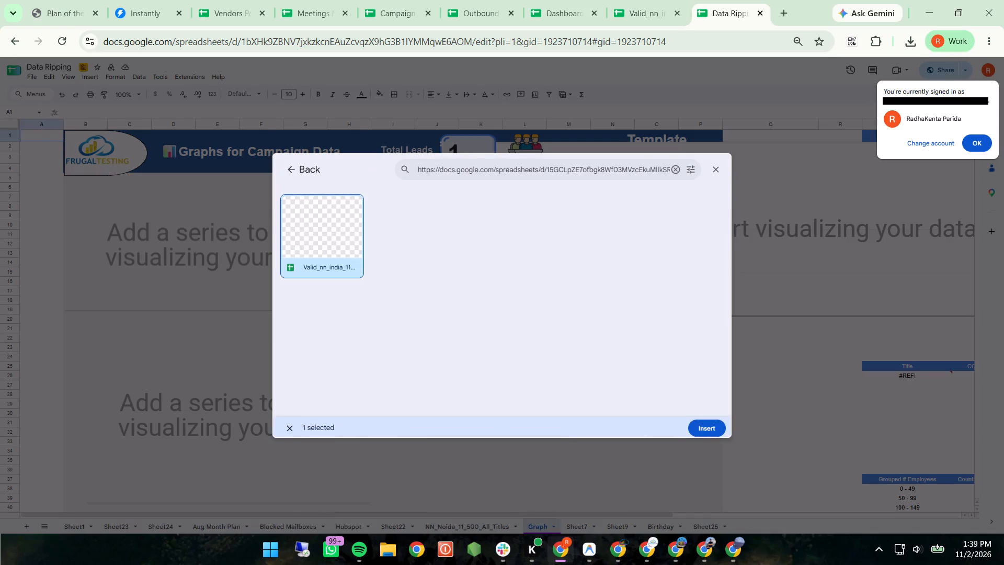
{"action": "double_click", "coordinate": [307, 255]}
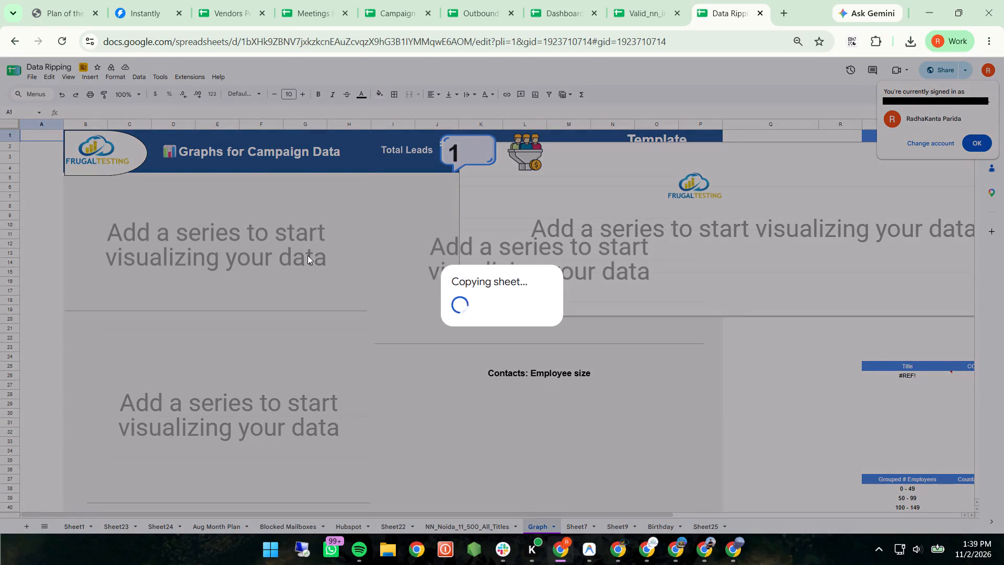
{"action": "left_click", "coordinate": [542, 317]}
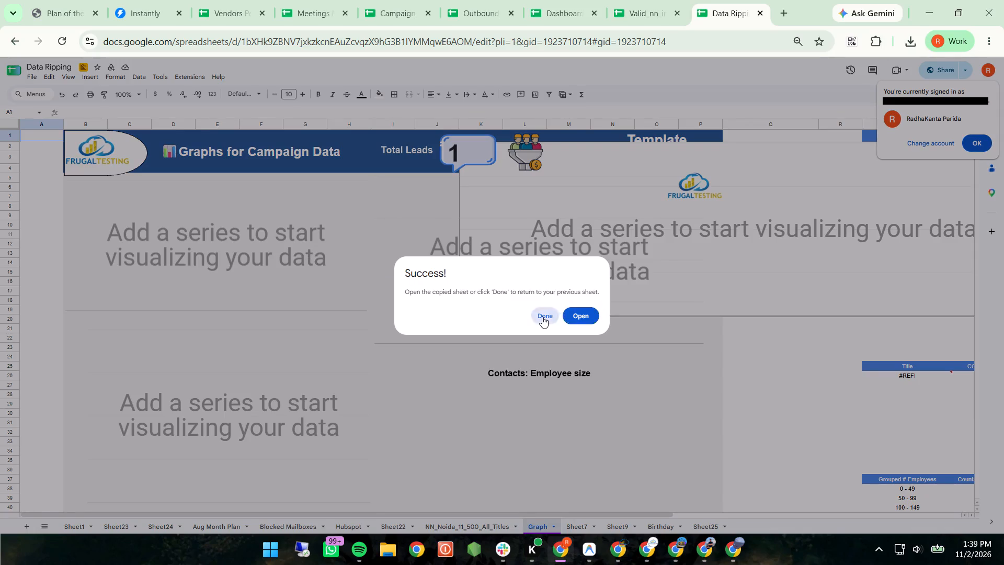
In Valid_nn_india_11_500_all_titles, rename the copied graph sheet as "2_Nov_AMY-B4-1 Graph", reusing the data sheet's name.
{"action": "left_click", "coordinate": [630, 11]}
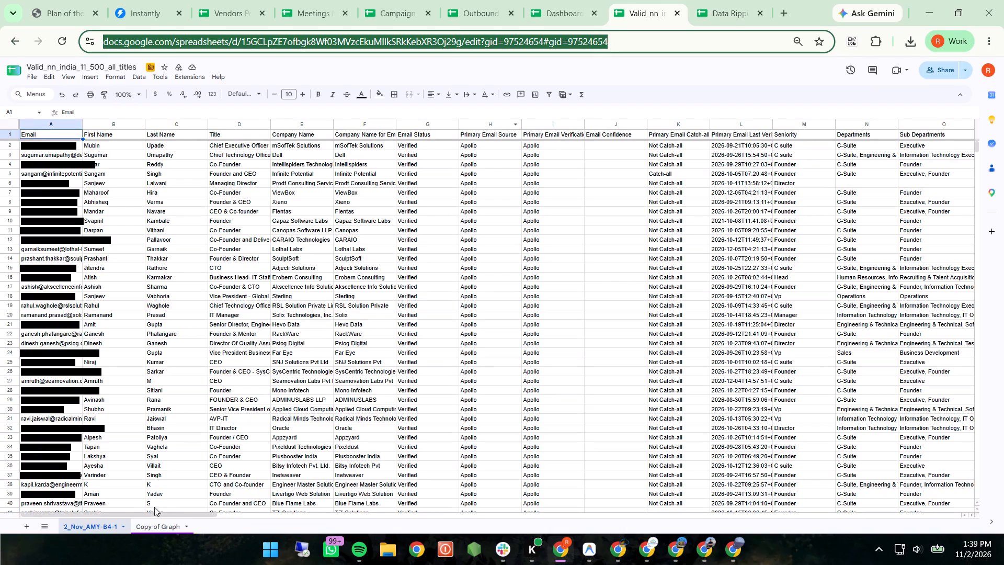
{"action": "double_click", "coordinate": [99, 524]}
{"action": "key", "text": "ctrl+c"}
{"action": "key", "text": "ctrl+c"}
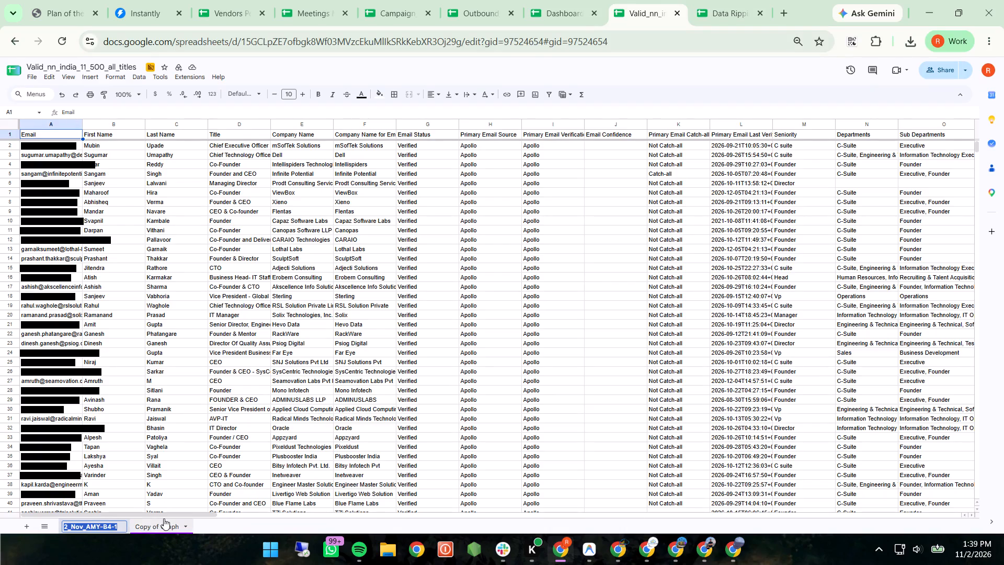
{"action": "double_click", "coordinate": [161, 523]}
{"action": "left_click", "coordinate": [159, 524]}
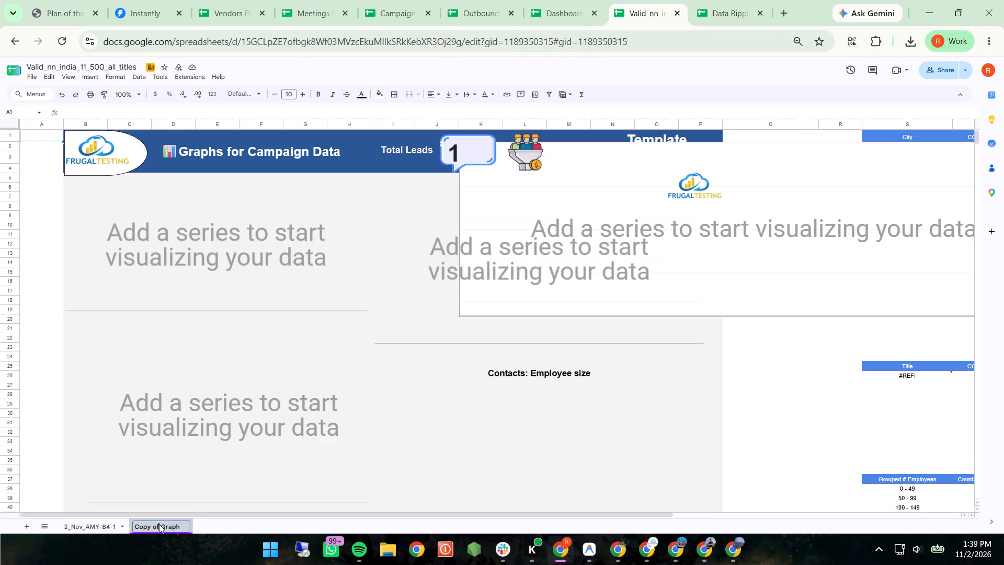
{"action": "key", "text": "BackSpace"}
{"action": "key", "text": "BackSpace"}
{"action": "key", "text": "BackSpace"}
{"action": "key", "text": "BackSpace"}
{"action": "key", "text": "BackSpace"}
{"action": "key", "text": "BackSpace"}
{"action": "key", "text": "BackSpace"}
{"action": "key", "text": "BackSpace"}
{"action": "key", "text": "BackSpace"}
{"action": "key", "text": "BackSpace"}
{"action": "key", "text": "BackSpace"}
{"action": "key", "text": "BackSpace"}
{"action": "key", "text": "BackSpace"}
{"action": "key", "text": "BackSpace"}
{"action": "key", "text": "ctrl+v"}
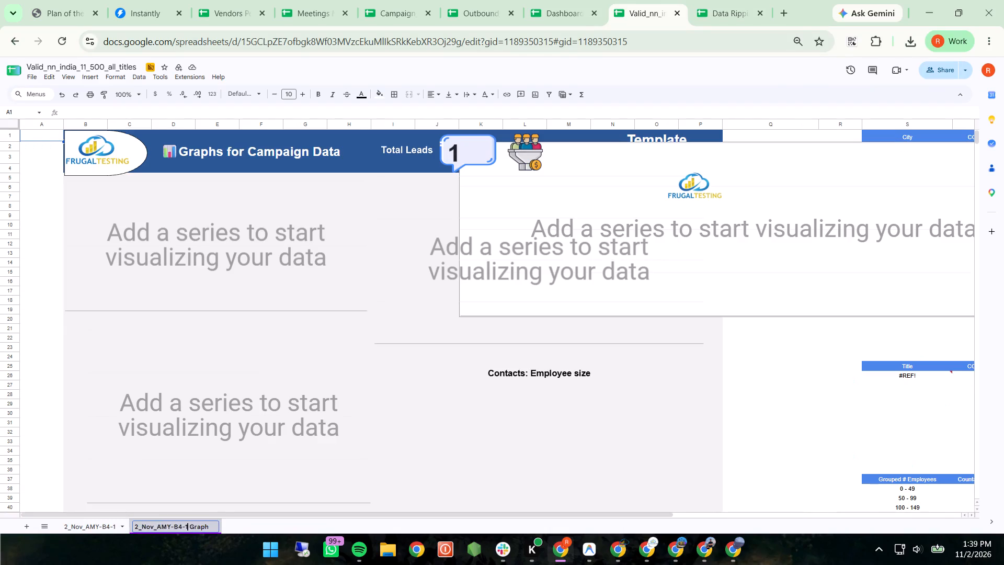
{"action": "key", "text": "Return"}
Delete the large empty chart that overlaps the graph template and the summary tables.
{"action": "scroll", "coordinate": [363, 455], "scroll_direction": "left", "scroll_amount": 6}
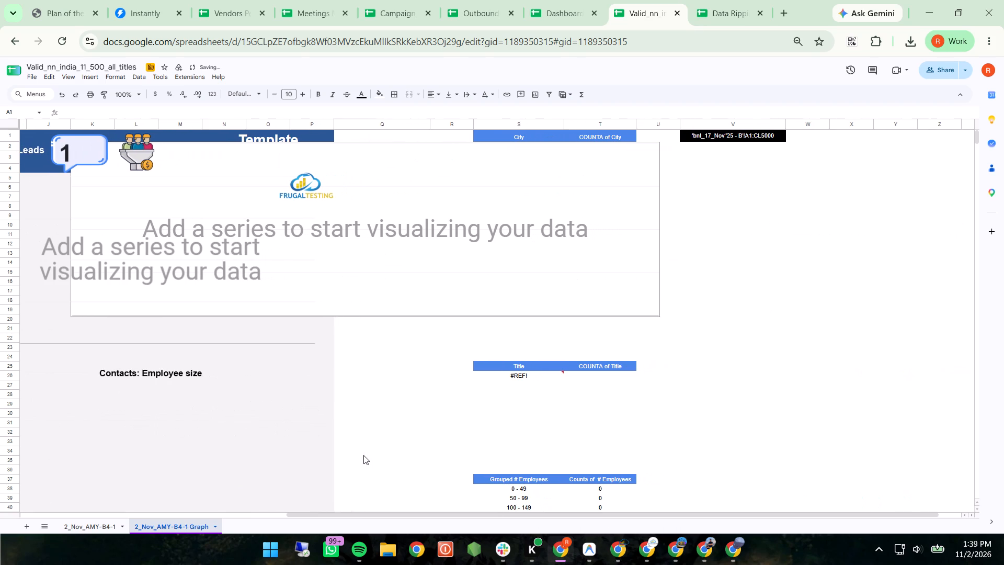
{"action": "left_click_drag", "start_coordinate": [462, 251], "coordinate": [475, 209]}
{"action": "left_click", "coordinate": [475, 209]}
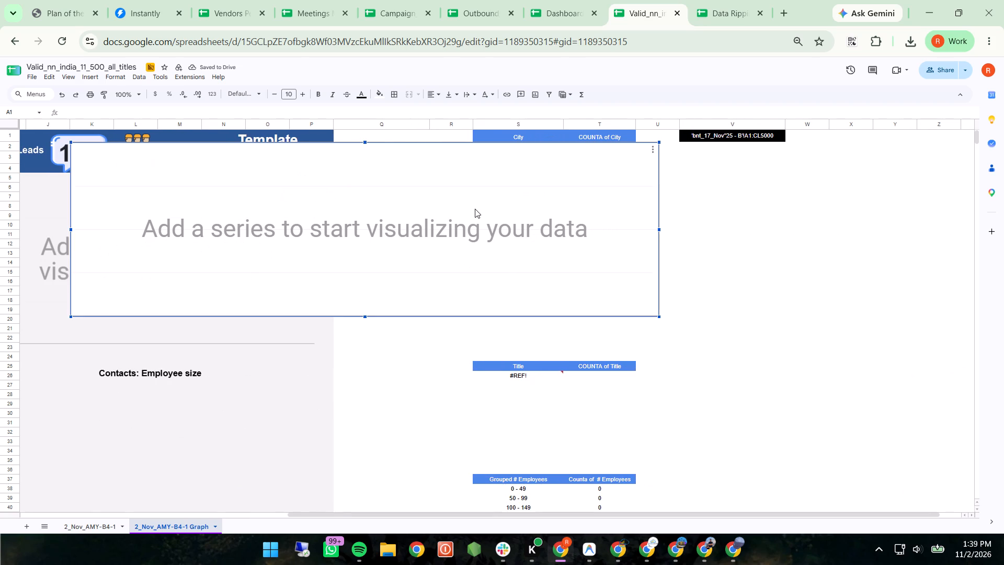
{"action": "left_click_drag", "start_coordinate": [475, 209], "coordinate": [491, 267]}
{"action": "left_click", "coordinate": [671, 207]}
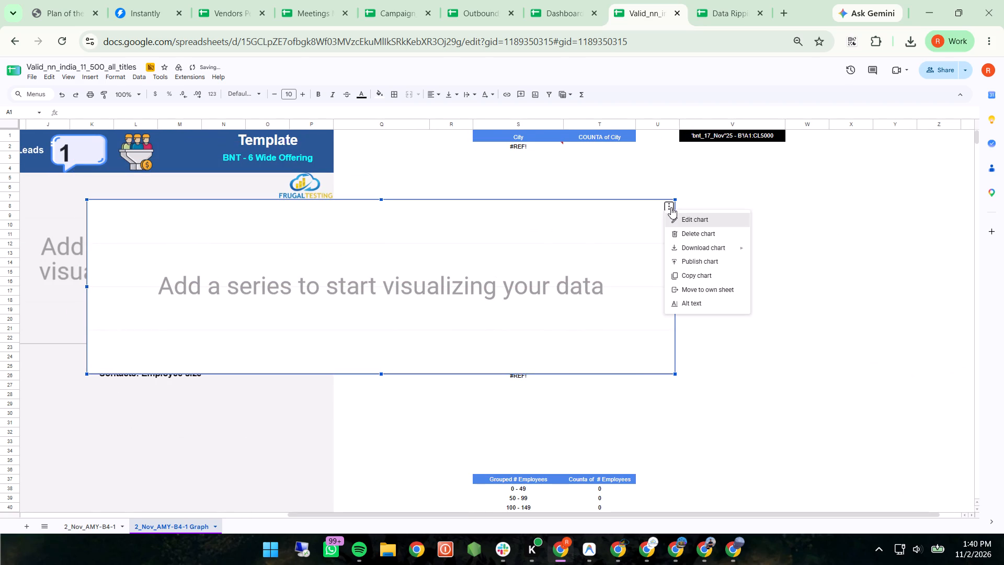
{"action": "left_click", "coordinate": [692, 231]}
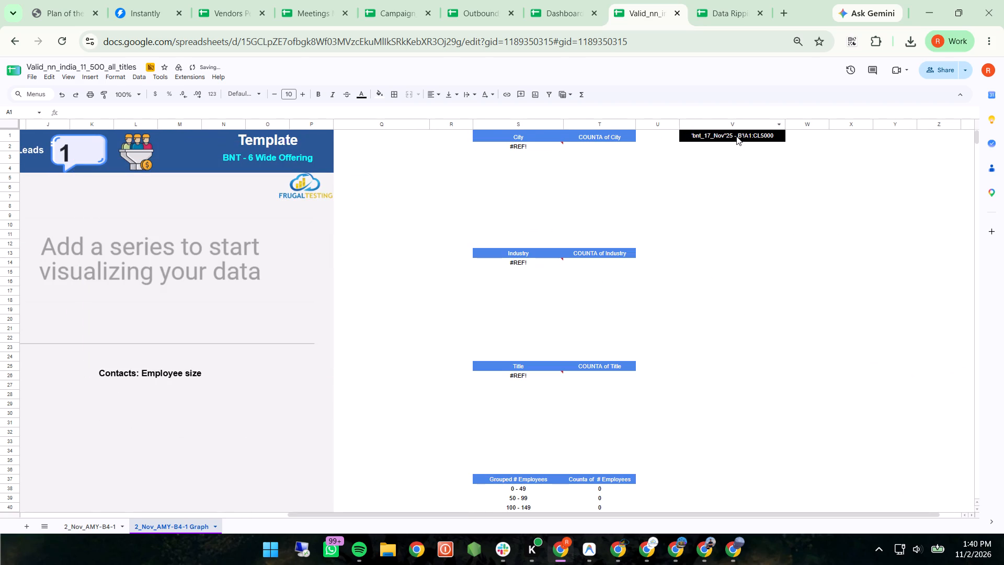
Change the data range reference in cell V1 to '2_Nov_AMY-B4-1'!A1:CL5000.
{"action": "double_click", "coordinate": [736, 136]}
{"action": "left_click", "coordinate": [740, 136]}
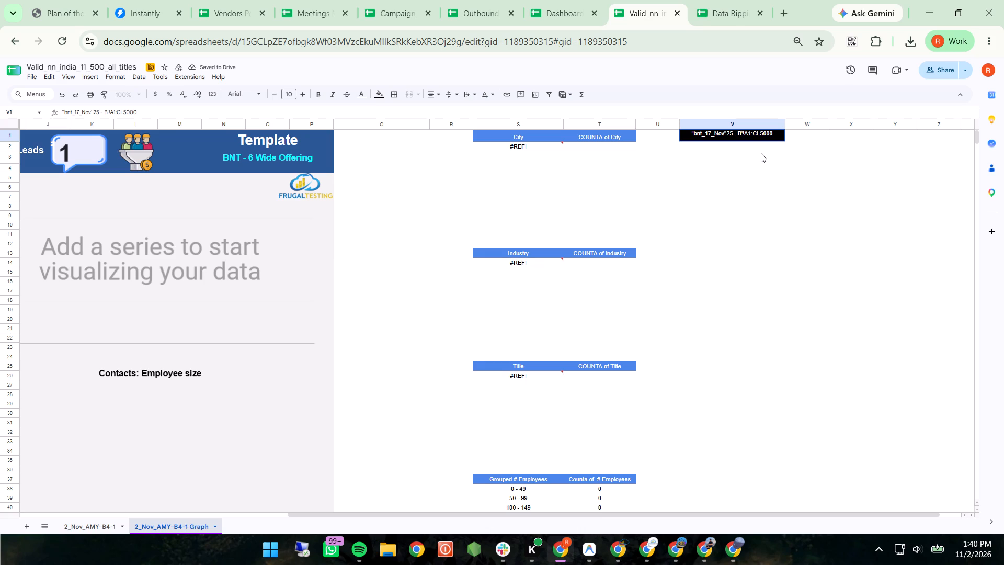
{"action": "key", "text": "shift+Left"}
{"action": "key", "text": "shift+Left"}
{"action": "key", "text": "shift+Left"}
{"action": "key", "text": "shift+Left"}
{"action": "key", "text": "shift+Left"}
{"action": "key", "text": "shift+Left"}
{"action": "key", "text": "shift+Left"}
{"action": "key", "text": "shift+Left"}
{"action": "key", "text": "shift+Left"}
{"action": "key", "text": "shift+Left"}
{"action": "key", "text": "shift+Left"}
{"action": "key", "text": "shift+Left"}
{"action": "key", "text": "shift+Left"}
{"action": "key", "text": "shift+Left"}
{"action": "key", "text": "shift+Left"}
{"action": "key", "text": "shift+Left"}
{"action": "key", "text": "shift+Left"}
{"action": "key", "text": "shift+Left"}
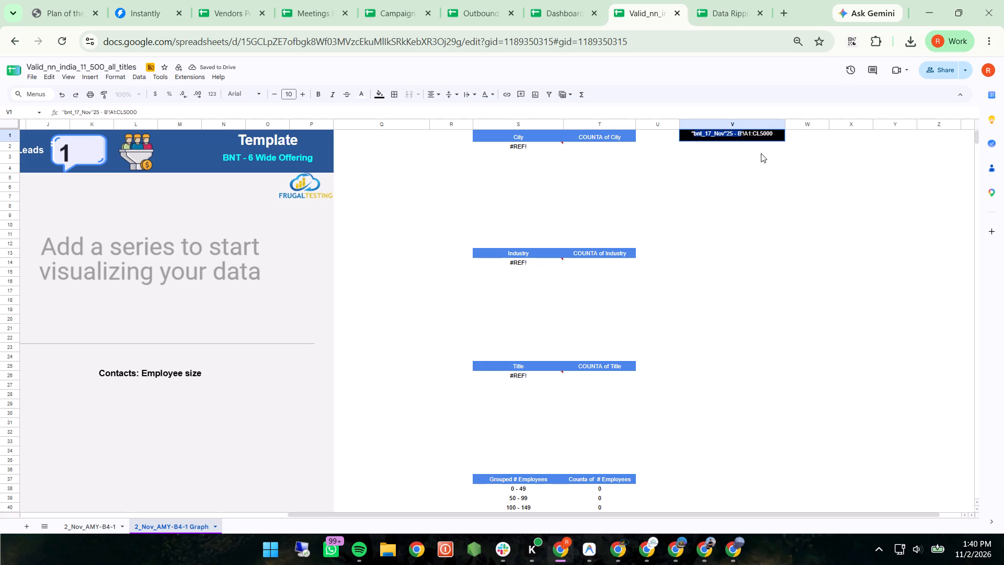
{"action": "key", "text": "ctrl+v"}
{"action": "key", "text": "Return"}
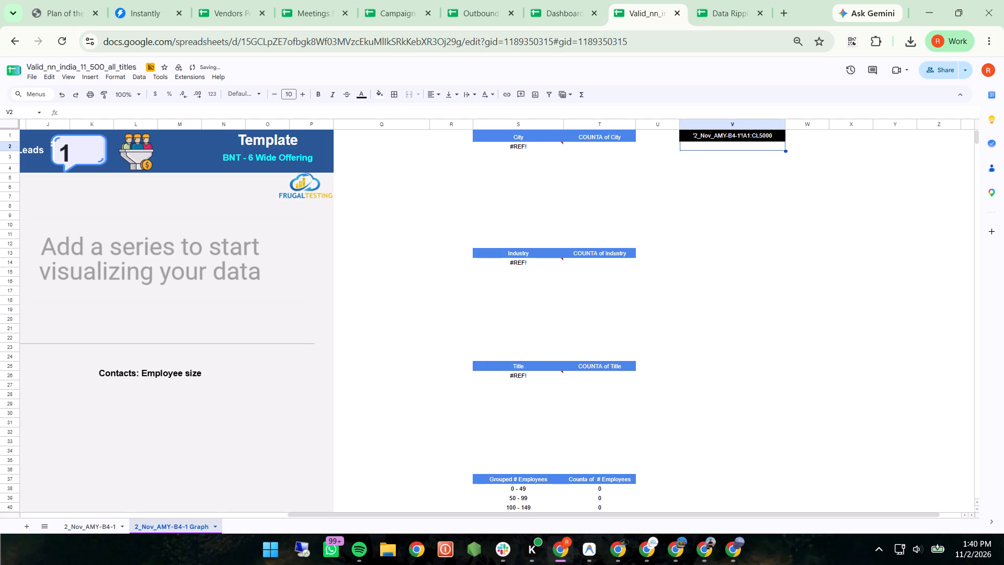
Replace the formulas in the summary tables, S1:T48, with their values by copying and pasting values only in place.
{"action": "scroll", "coordinate": [616, 213], "scroll_direction": "right", "scroll_amount": 2}
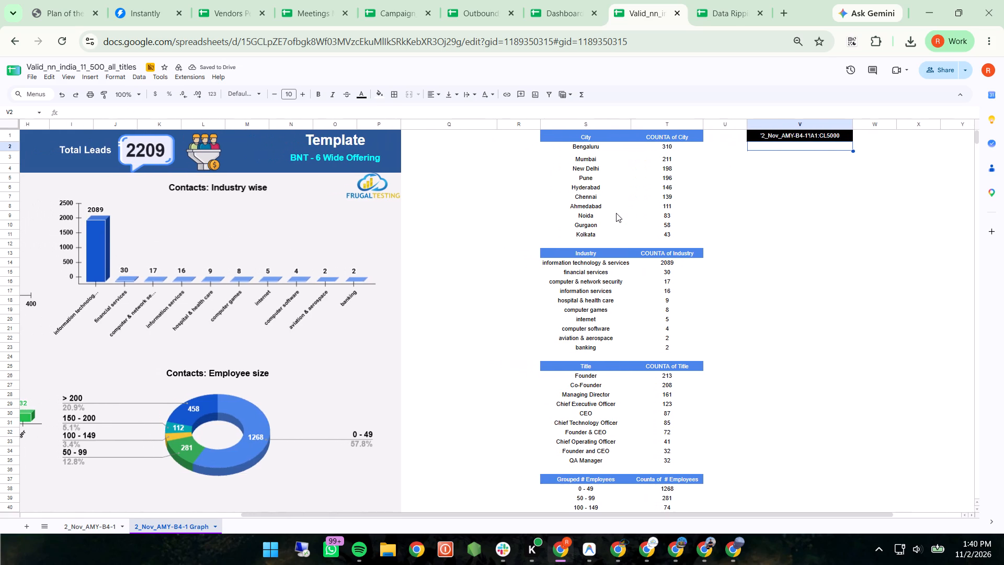
{"action": "scroll", "coordinate": [616, 213], "scroll_direction": "right", "scroll_amount": 1}
{"action": "left_click", "coordinate": [608, 135]}
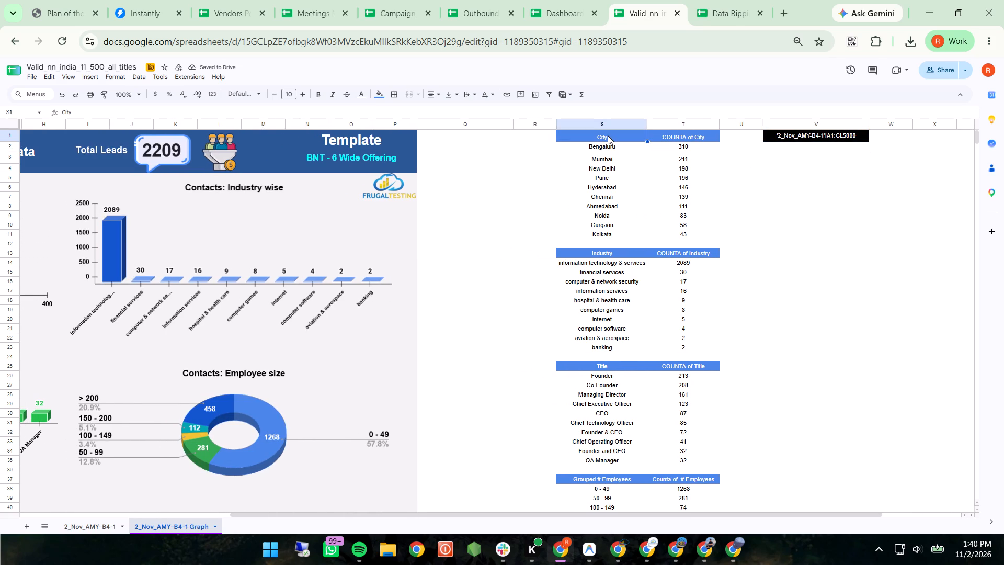
{"action": "key", "text": "shift+Right"}
{"action": "key", "text": "shift+Down"}
{"action": "key", "text": "shift+Down"}
{"action": "key", "text": "shift+Down"}
{"action": "key", "text": "shift+Down"}
{"action": "key", "text": "shift+Down"}
{"action": "key", "text": "shift+Down"}
{"action": "key", "text": "shift+Down"}
{"action": "key", "text": "shift+Down"}
{"action": "key", "text": "shift+Down"}
{"action": "key", "text": "shift+Down"}
{"action": "key", "text": "shift+Down"}
{"action": "key", "text": "shift+Down"}
{"action": "key", "text": "shift+Down"}
{"action": "key", "text": "shift+Down"}
{"action": "key", "text": "shift+Down"}
{"action": "key", "text": "shift+Down"}
{"action": "key", "text": "shift+Down"}
{"action": "key", "text": "shift+Down"}
{"action": "key", "text": "shift+Down"}
{"action": "key", "text": "shift+Down"}
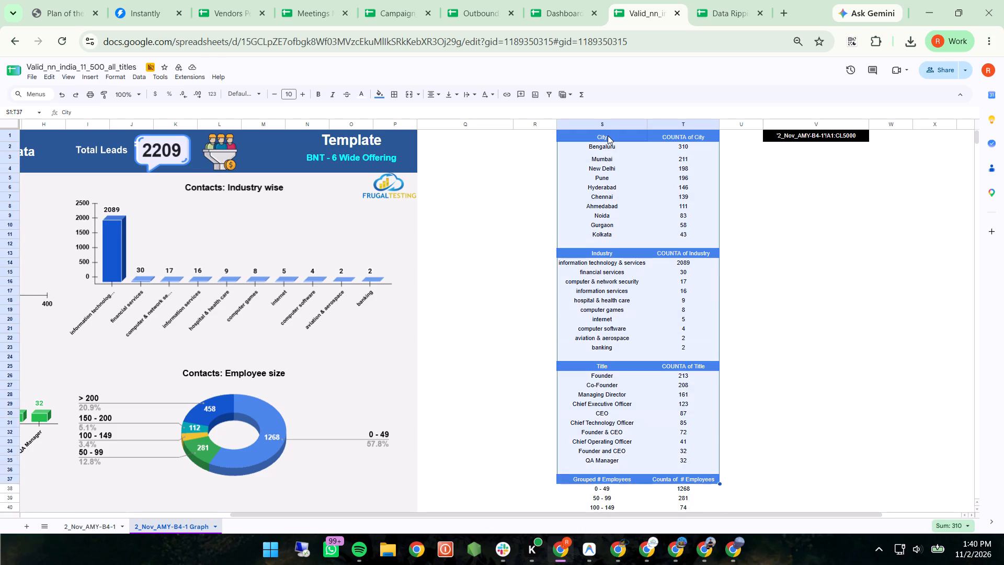
{"action": "key", "text": "shift+Up"}
{"action": "key", "text": "shift+Up"}
{"action": "key", "text": "ctrl+c"}
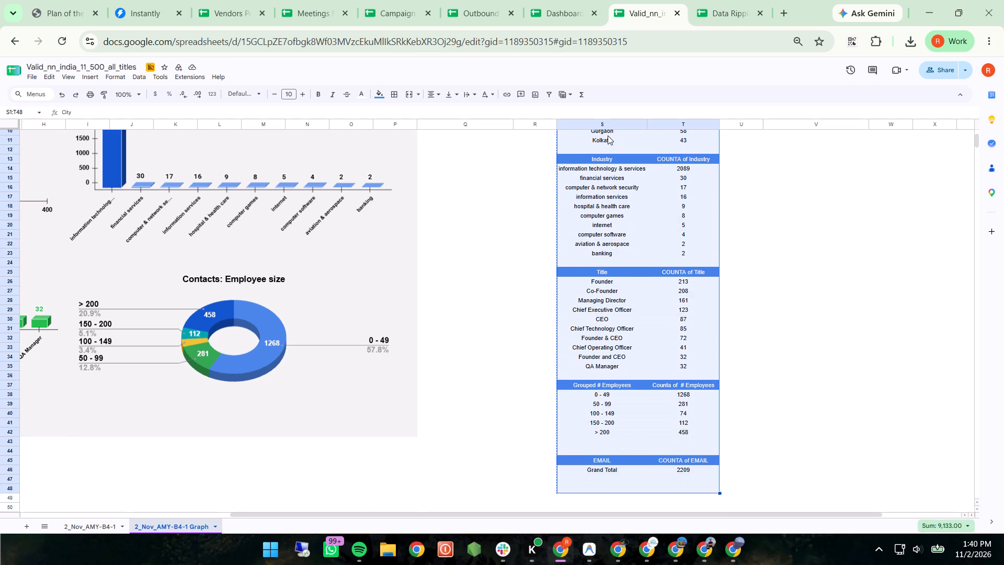
{"action": "key", "text": "ctrl+shift+v"}
{"action": "left_click", "coordinate": [529, 274]}
{"action": "scroll", "coordinate": [529, 274], "scroll_direction": "up", "scroll_amount": 6}
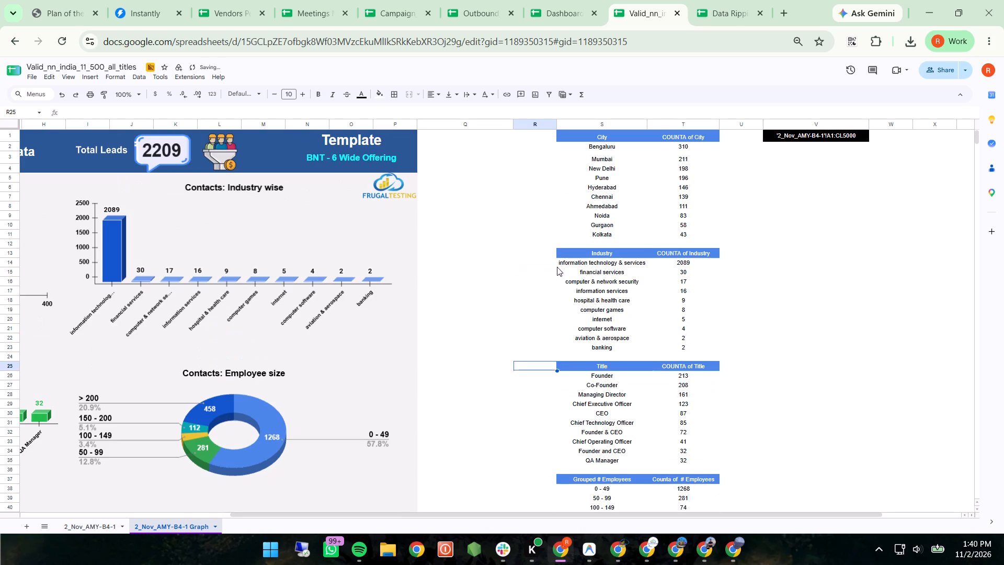
Set Bengaluru's count in the City summary table, cell T2, to 1389.
{"action": "left_click", "coordinate": [695, 149]}
{"action": "key", "text": "BackSpace"}
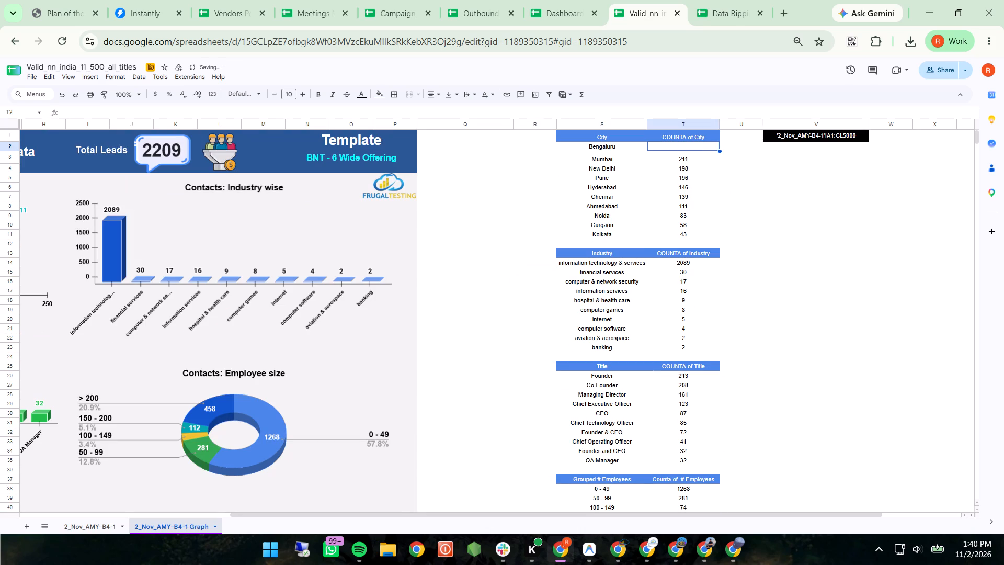
{"action": "key", "text": "1"}
{"action": "type", "text": "389"}
{"action": "key", "text": "Return"}
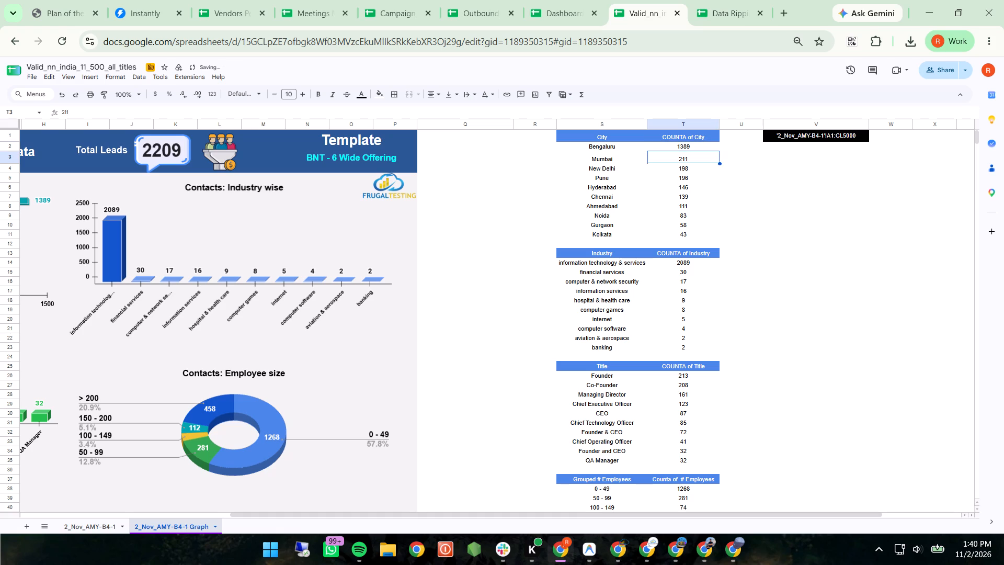
{"action": "left_click", "coordinate": [832, 253]}
Replace the offering name under the Template heading in the graph banner with "FT - 17".
{"action": "scroll", "coordinate": [832, 253], "scroll_direction": "right", "scroll_amount": 3}
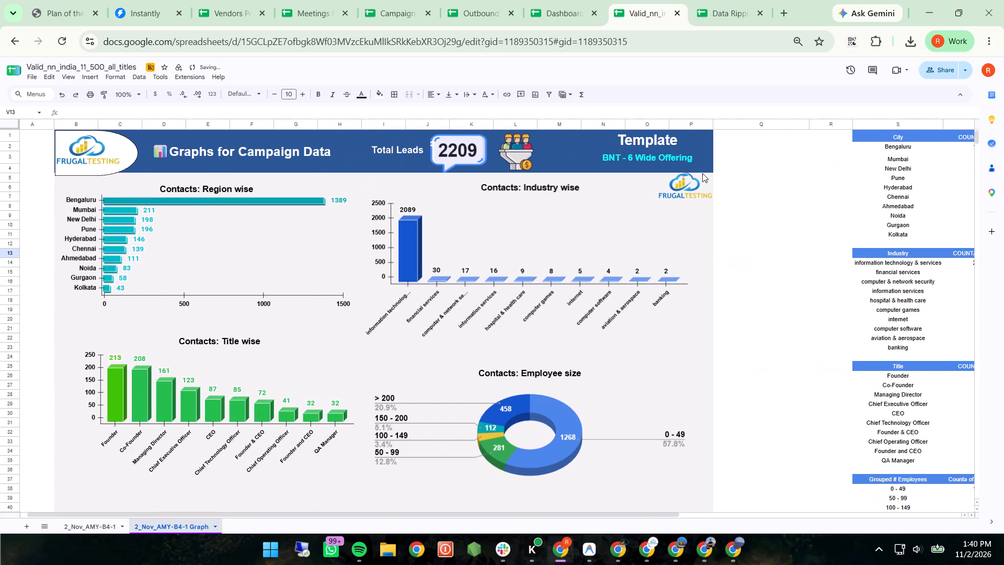
{"action": "double_click", "coordinate": [670, 155]}
{"action": "key", "text": "ctrl+a"}
{"action": "key", "text": "BackSpace"}
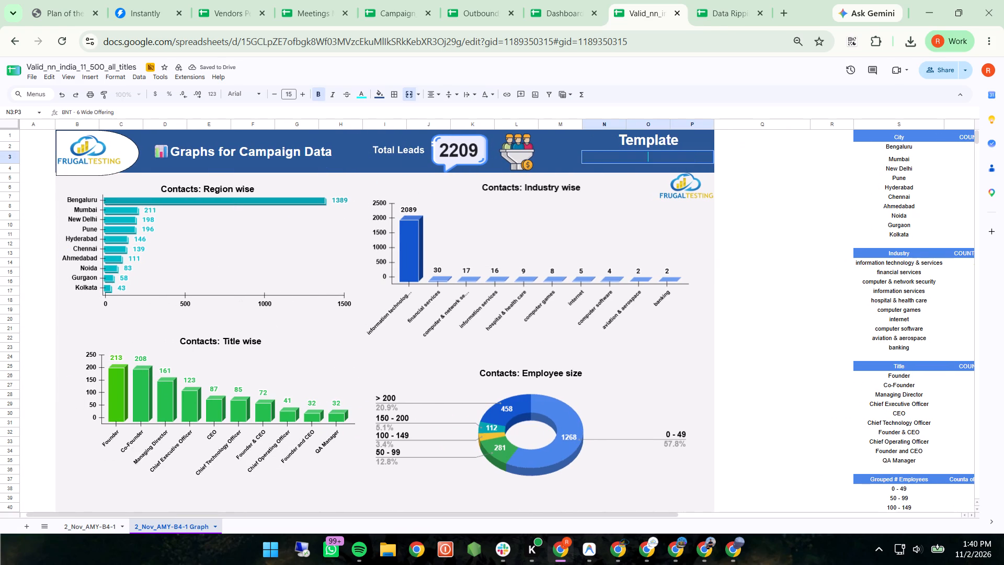
{"action": "type", "text": "FT"}
{"action": "key", "text": "space"}
{"action": "type", "text": "-17"}
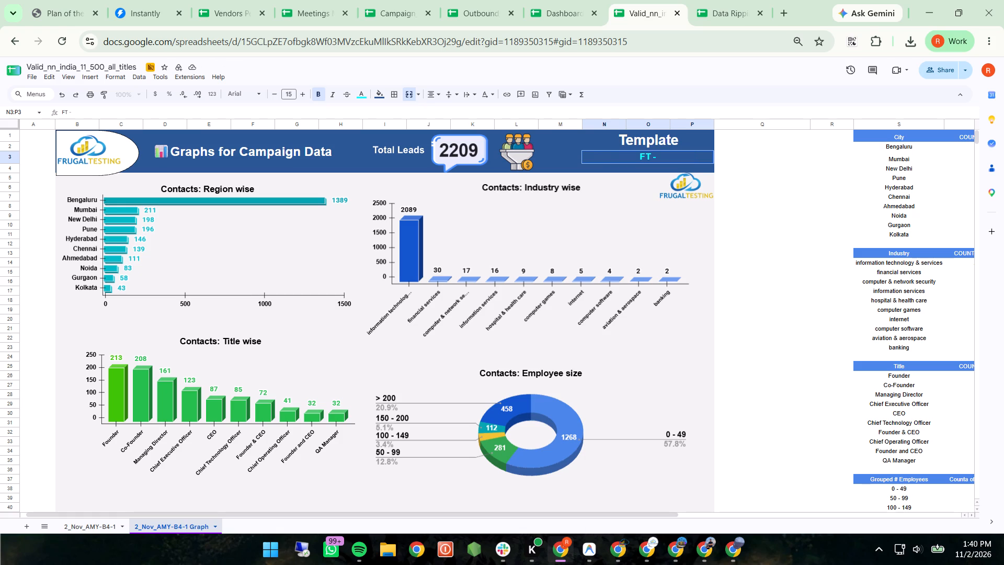
{"action": "left_click", "coordinate": [674, 152]}
{"action": "key", "text": "space"}
{"action": "type", "text": "17"}
{"action": "key", "text": "Return"}
{"action": "left_click", "coordinate": [824, 207]}
{"action": "scroll", "coordinate": [824, 207], "scroll_direction": "left", "scroll_amount": 1}
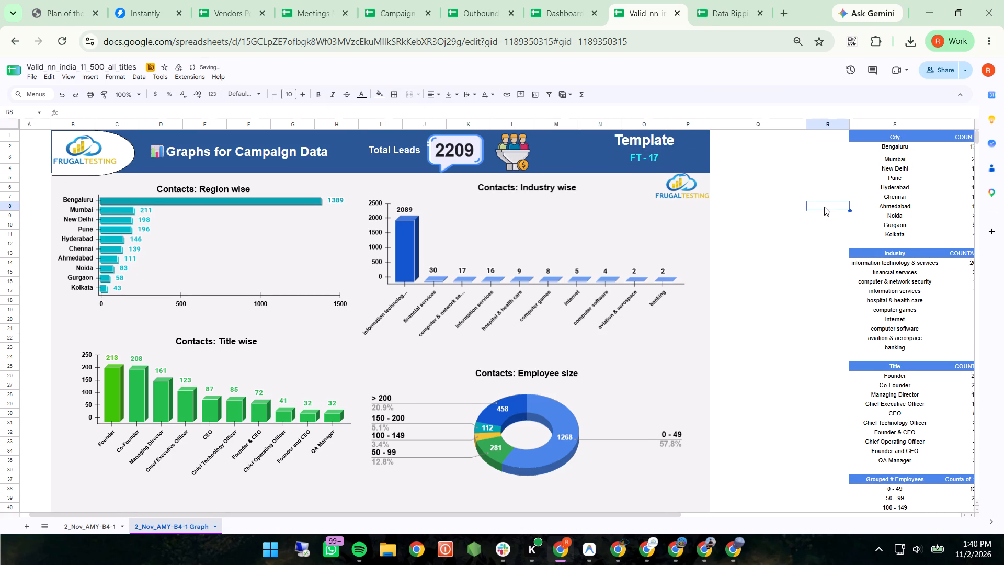
{"action": "scroll", "coordinate": [824, 207], "scroll_direction": "left", "scroll_amount": 1}
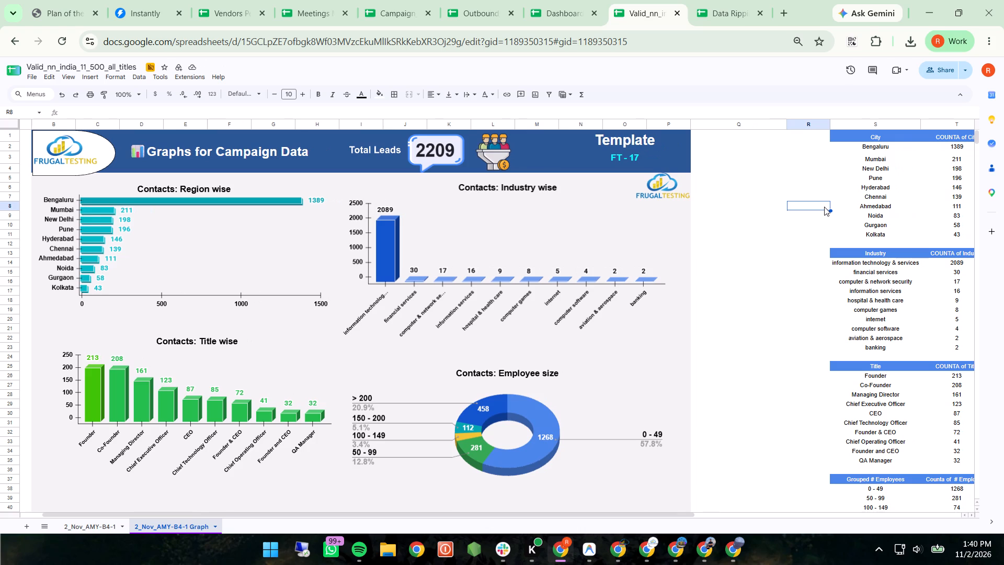
{"action": "key", "text": "F11"}
{"action": "scroll", "coordinate": [824, 207], "scroll_direction": "up", "scroll_amount": 6}
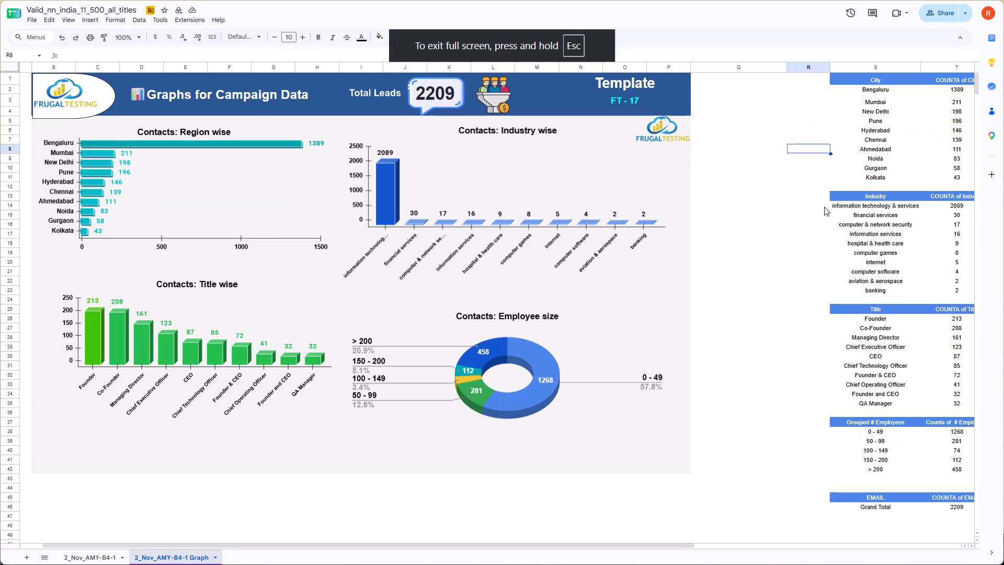
{"action": "key", "text": "shift+super+s"}
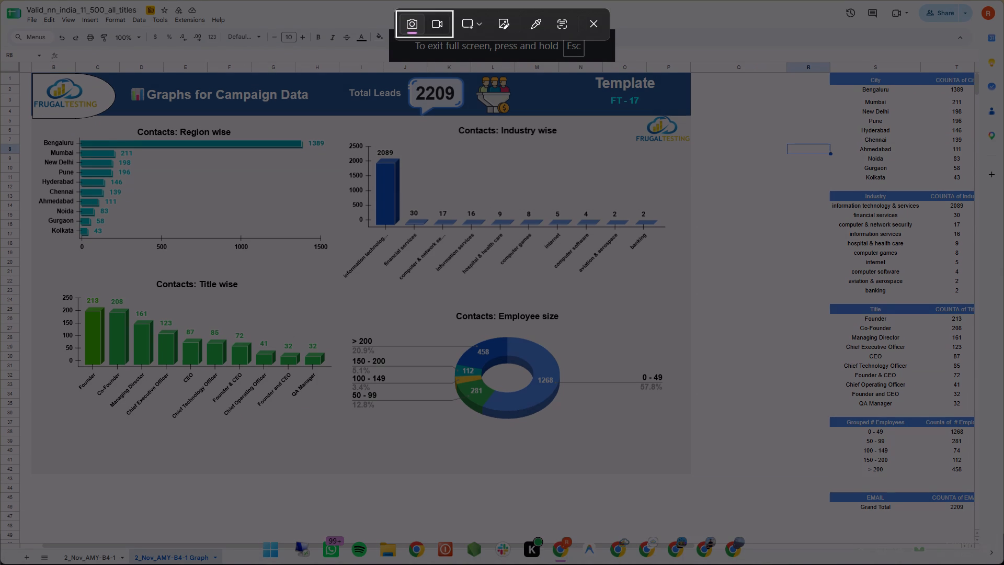
{"action": "left_click_drag", "start_coordinate": [29, 71], "coordinate": [159, 125]}
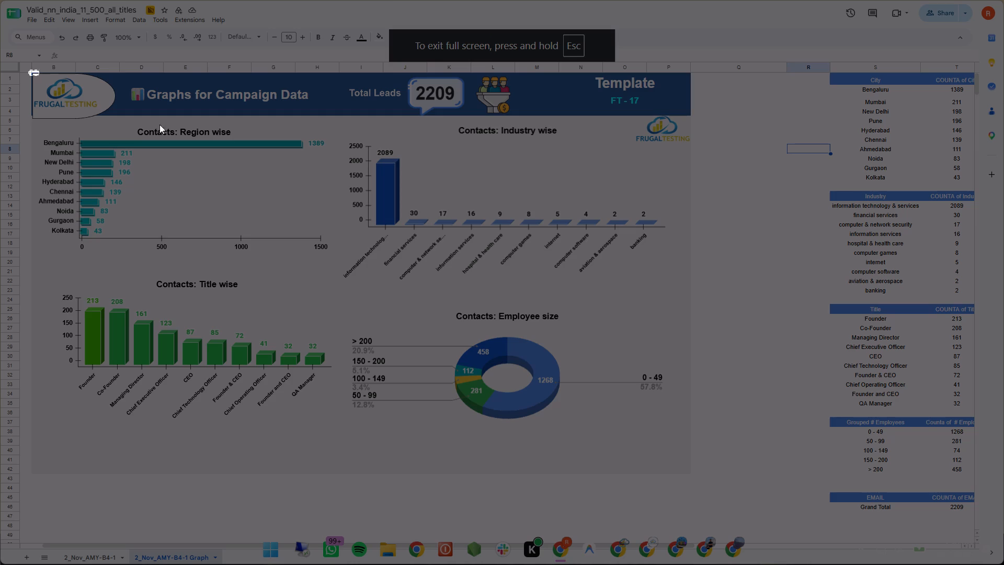
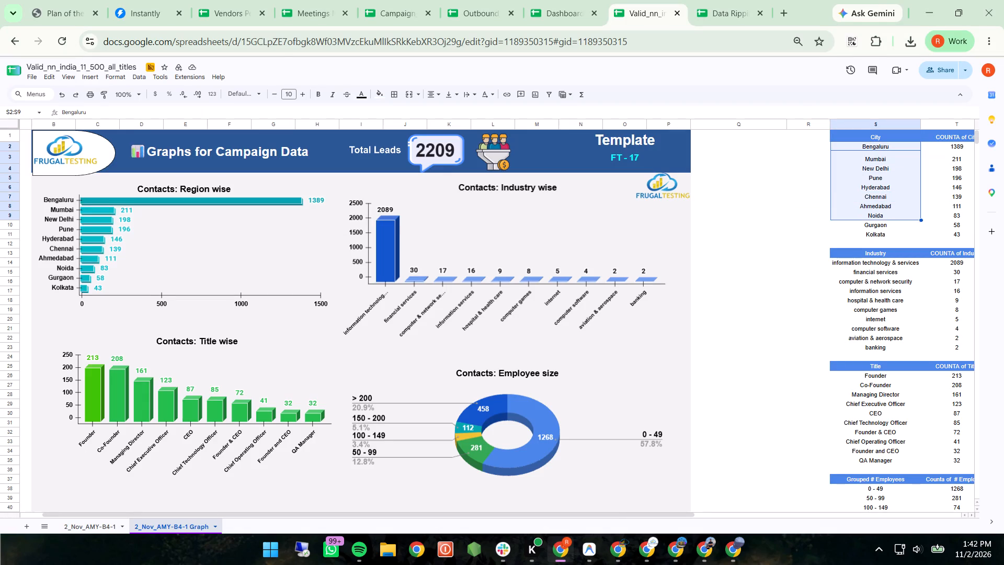
Copy the city names from Bengaluru through Kolkata in the City summary table beside the graphs.
{"action": "key", "text": "shift+Down"}
{"action": "key", "text": "shift+Down"}
{"action": "key", "text": "ctrl+c"}
{"action": "key", "text": "ctrl+c"}
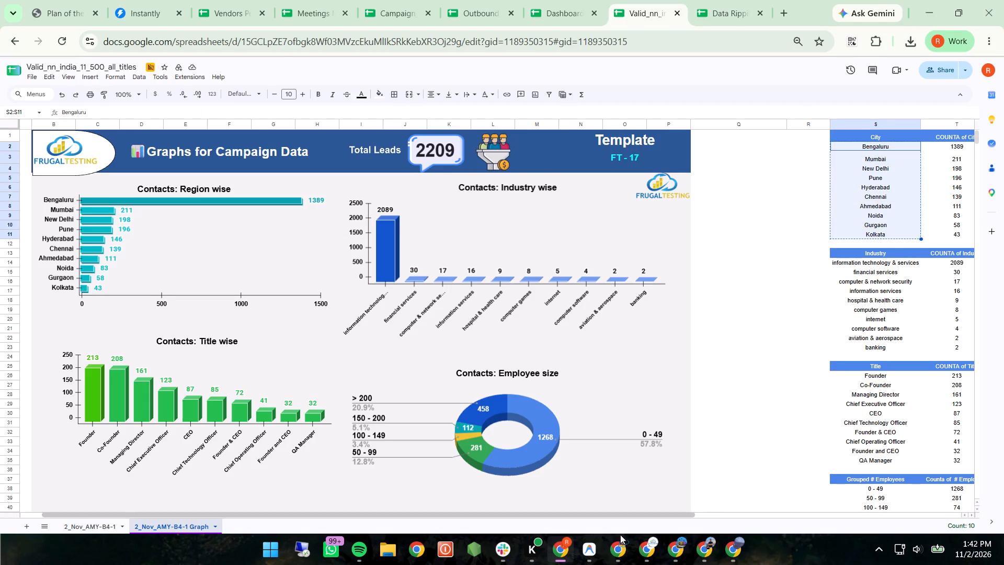
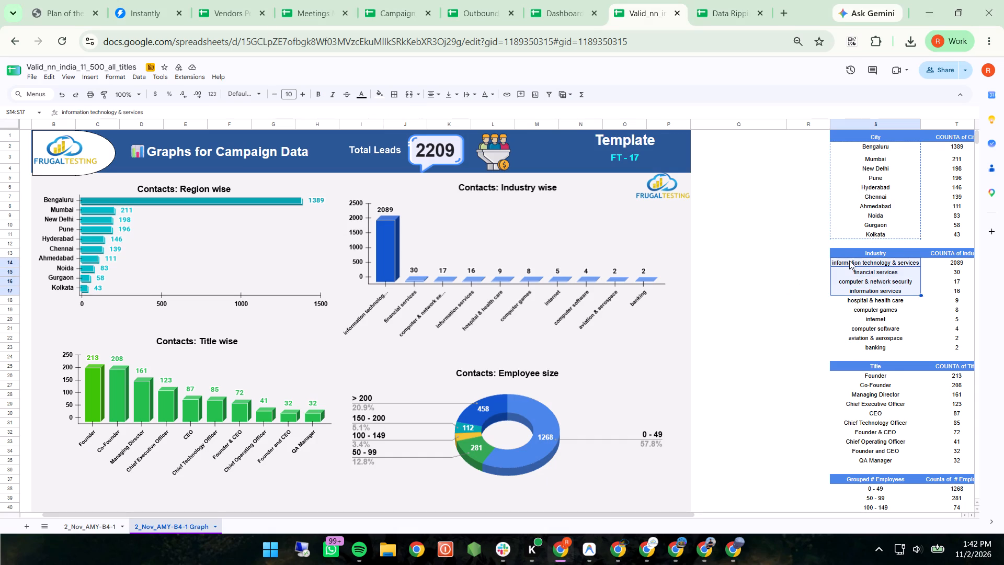
Select the industry names from information technology & services through banking in the Industry summary table.
{"action": "key", "text": "shift+Down"}
{"action": "key", "text": "shift+Down"}
{"action": "key", "text": "shift+Down"}
{"action": "key", "text": "shift+Down"}
{"action": "key", "text": "shift+Down"}
{"action": "key", "text": "shift+Down"}
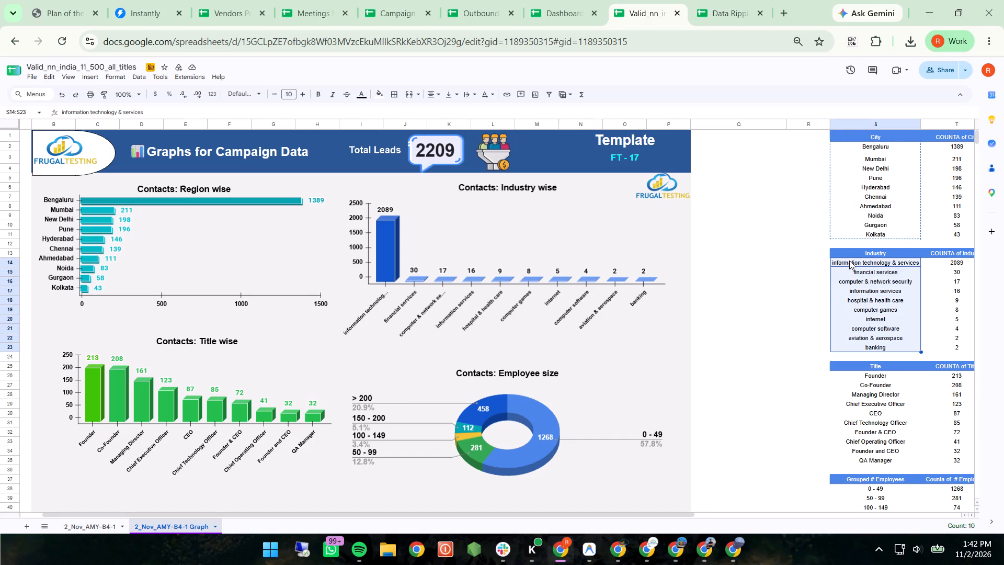
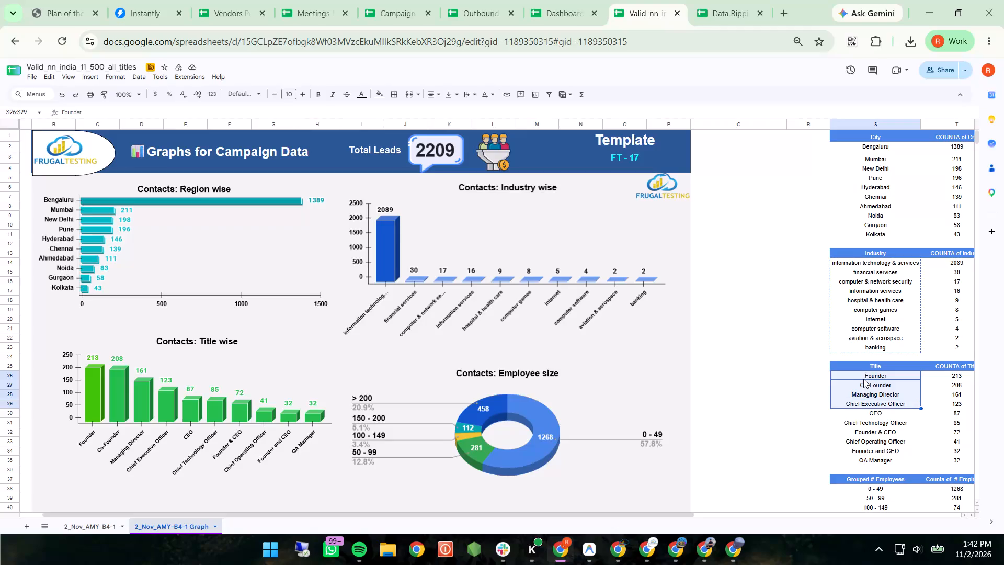
Select the job titles from Founder through QA Manager in the Title summary table and copy them.
{"action": "key", "text": "shift+Down"}
{"action": "key", "text": "shift+Down"}
{"action": "key", "text": "shift+Down"}
{"action": "key", "text": "shift+Down"}
{"action": "key", "text": "shift+Down"}
{"action": "key", "text": "shift+Down"}
{"action": "key", "text": "ctrl+c"}
{"action": "key", "text": "ctrl+c"}
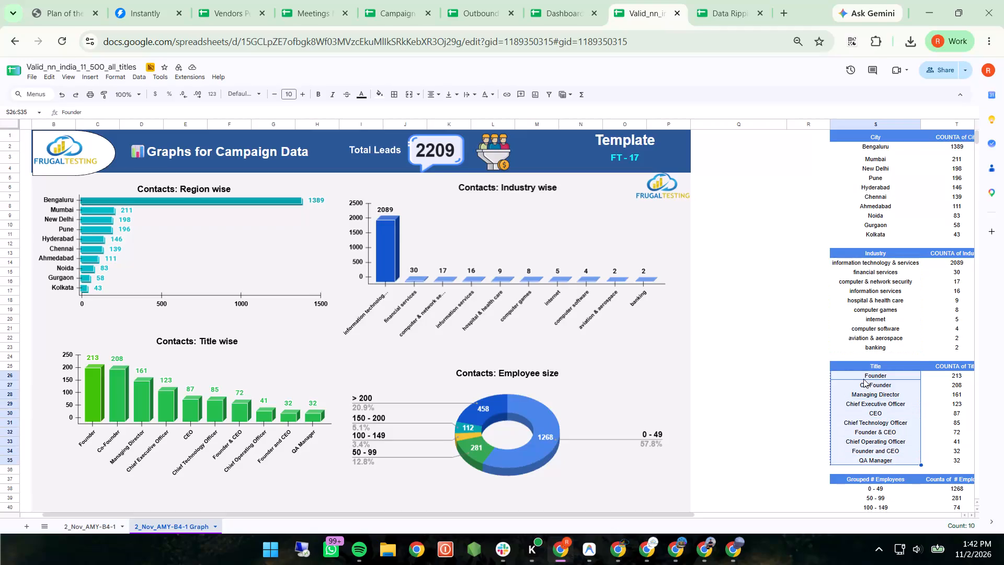
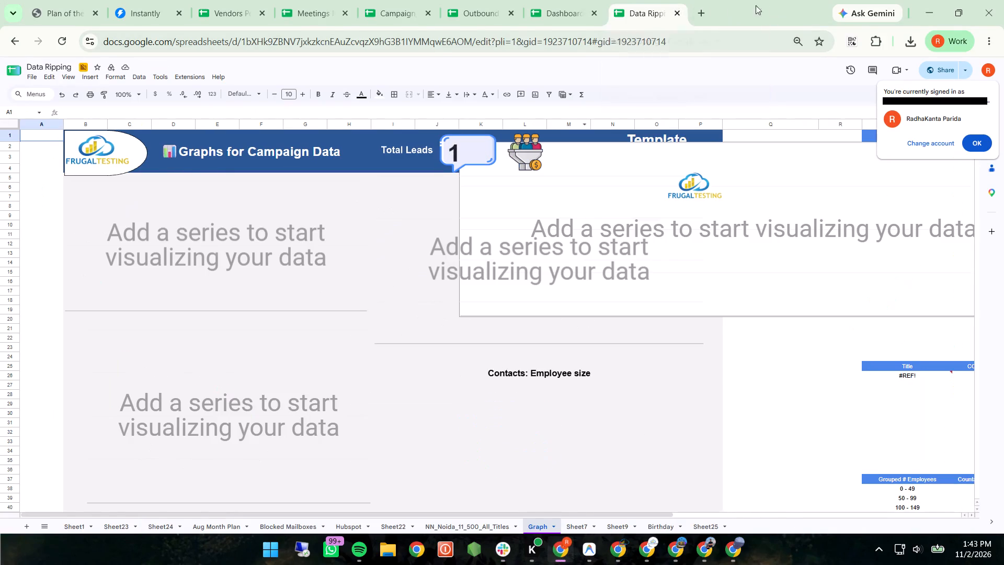
Delete the large blank chart overlapping the header and right side of the Graph sheet in Data Ripping.
{"action": "scroll", "coordinate": [815, 182], "scroll_direction": "left", "scroll_amount": 4}
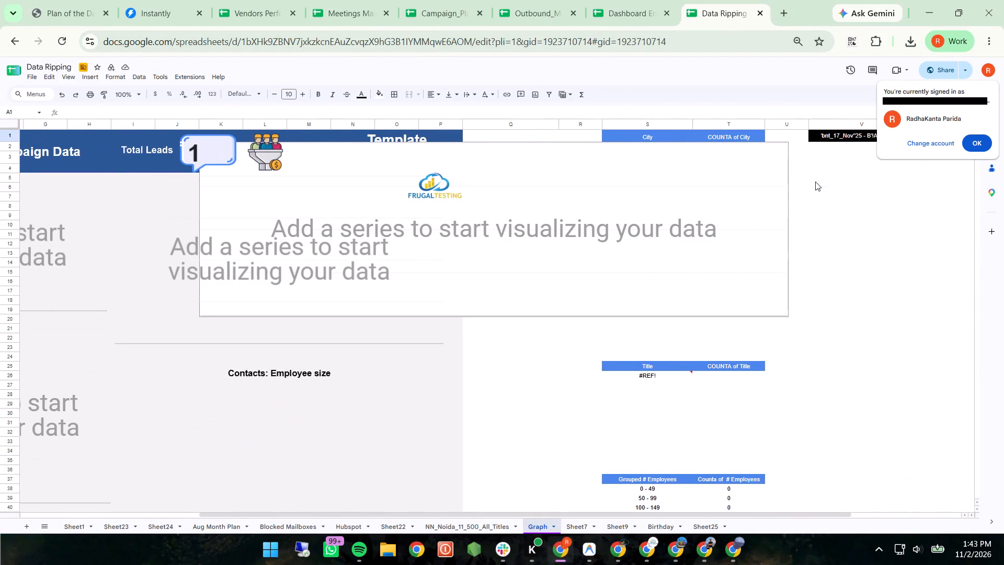
{"action": "left_click", "coordinate": [785, 178]}
{"action": "left_click_drag", "start_coordinate": [781, 150], "coordinate": [800, 188]}
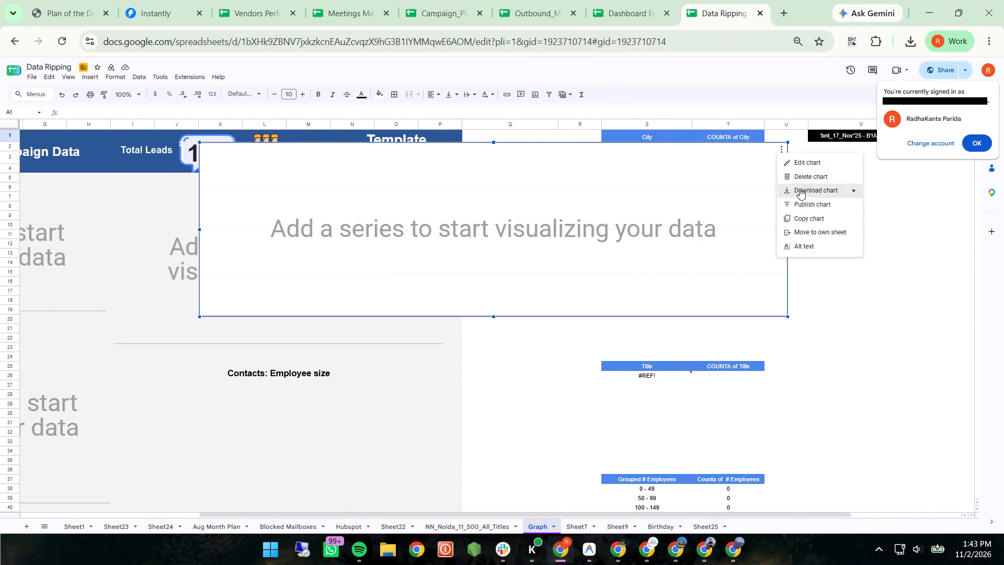
{"action": "left_click_drag", "start_coordinate": [800, 188], "coordinate": [804, 175]}
{"action": "left_click", "coordinate": [804, 175]}
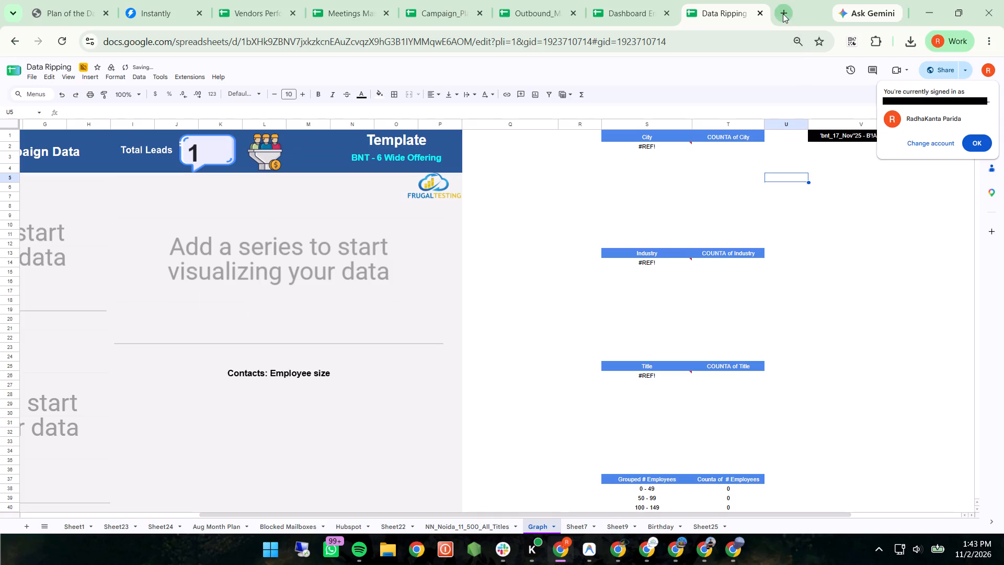
Open the copied spreadsheet link in a new tab, request editor access and reload the page.
{"action": "left_click", "coordinate": [783, 14]}
{"action": "key", "text": "ctrl+v"}
{"action": "key", "text": "Return"}
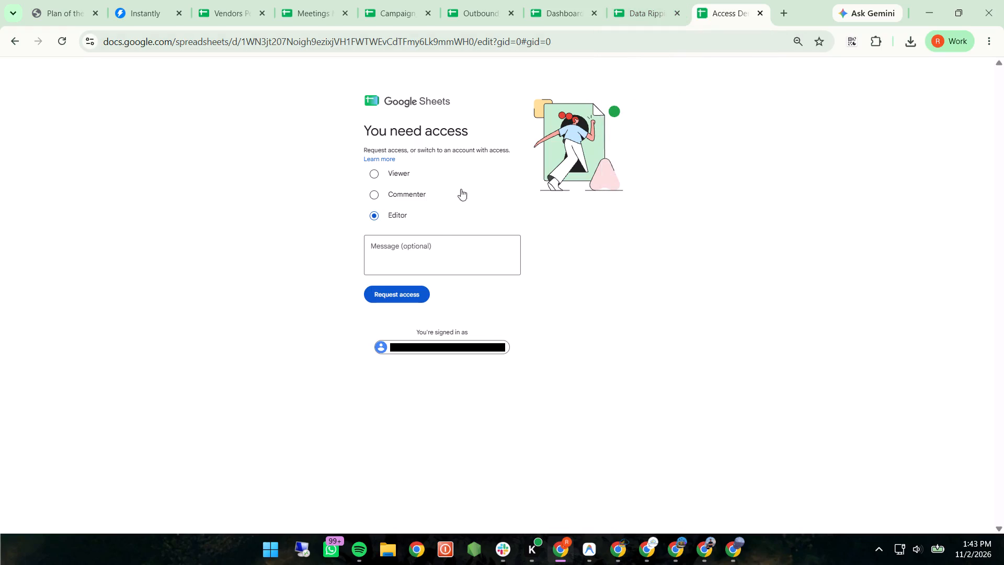
{"action": "left_click", "coordinate": [418, 295]}
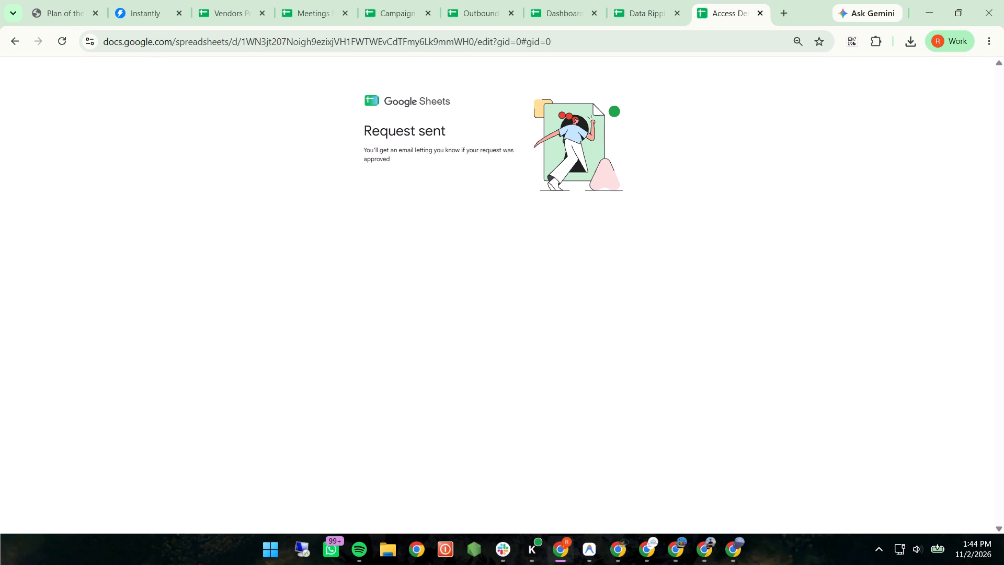
{"action": "left_click", "coordinate": [56, 33]}
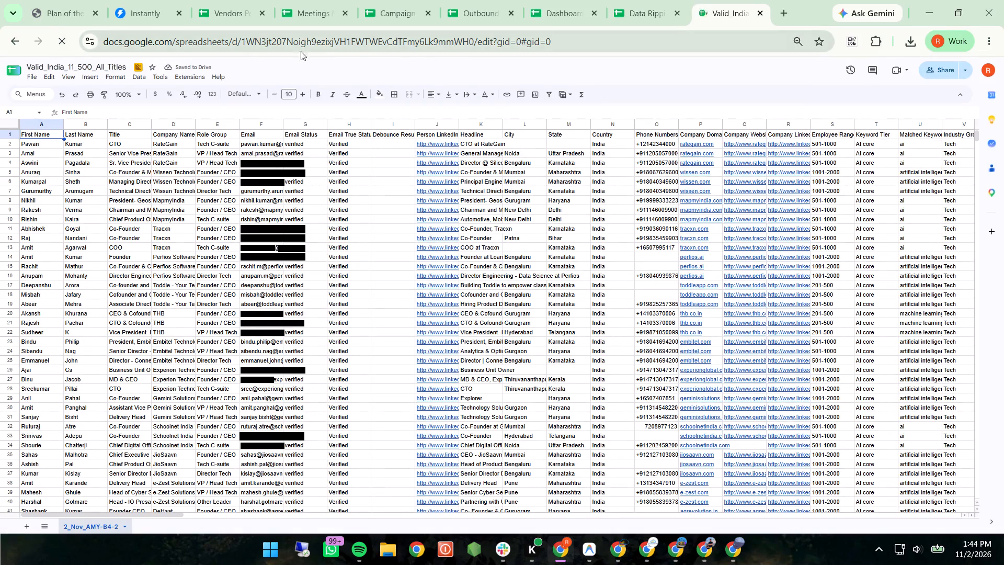
Copy Data Ripping's Graph sheet into the existing Valid_India_11_500_All_Titles spreadsheet, locating the destination by its URL.
{"action": "left_click", "coordinate": [315, 37]}
{"action": "key", "text": "ctrl+c"}
{"action": "key", "text": "ctrl+c"}
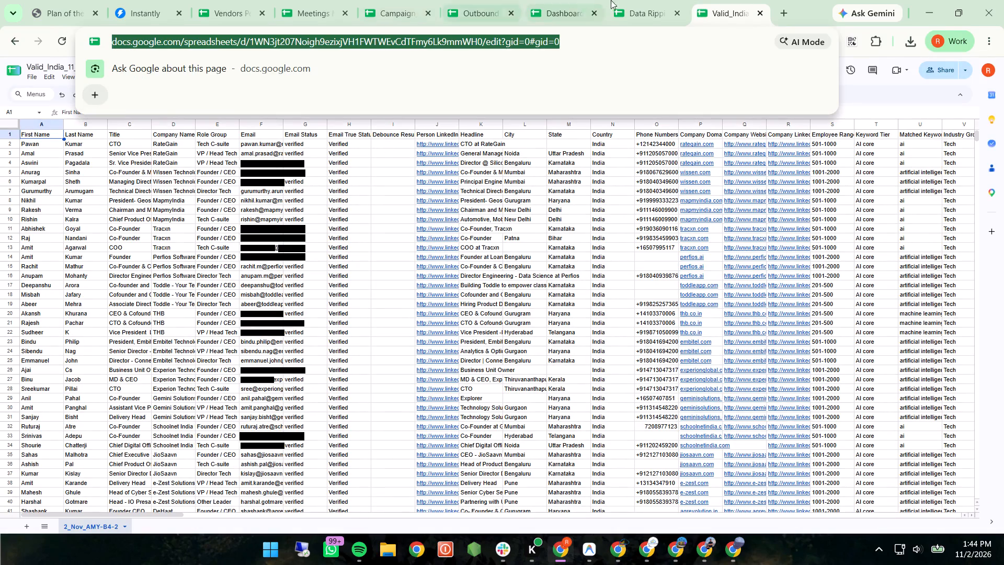
{"action": "left_click", "coordinate": [646, 0]}
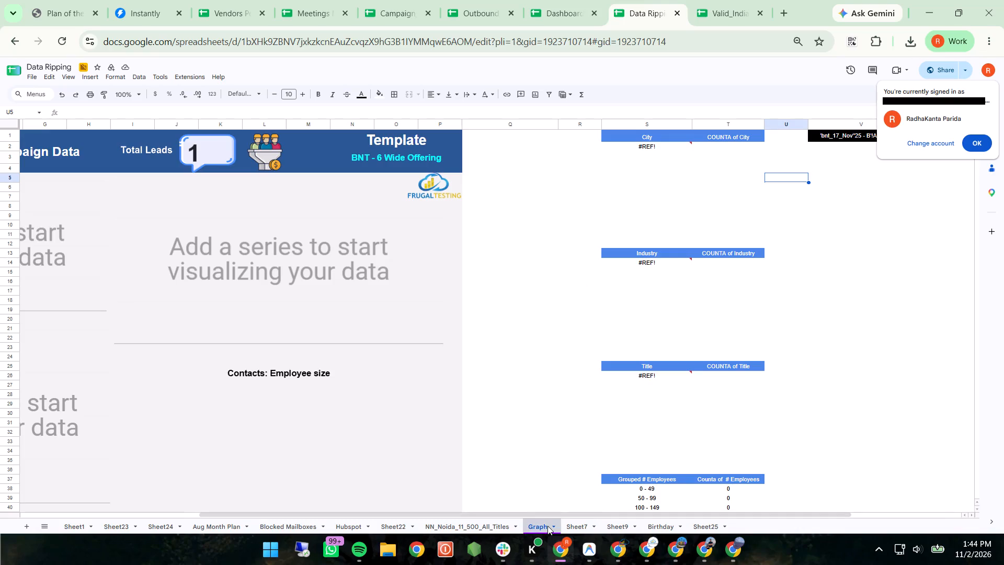
{"action": "right_click", "coordinate": [547, 526]}
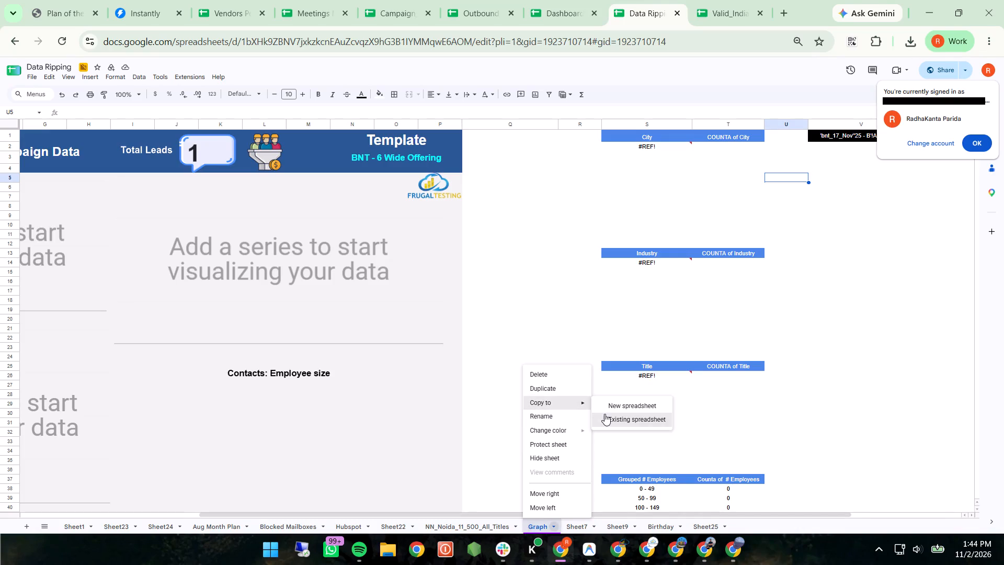
{"action": "left_click", "coordinate": [604, 414]}
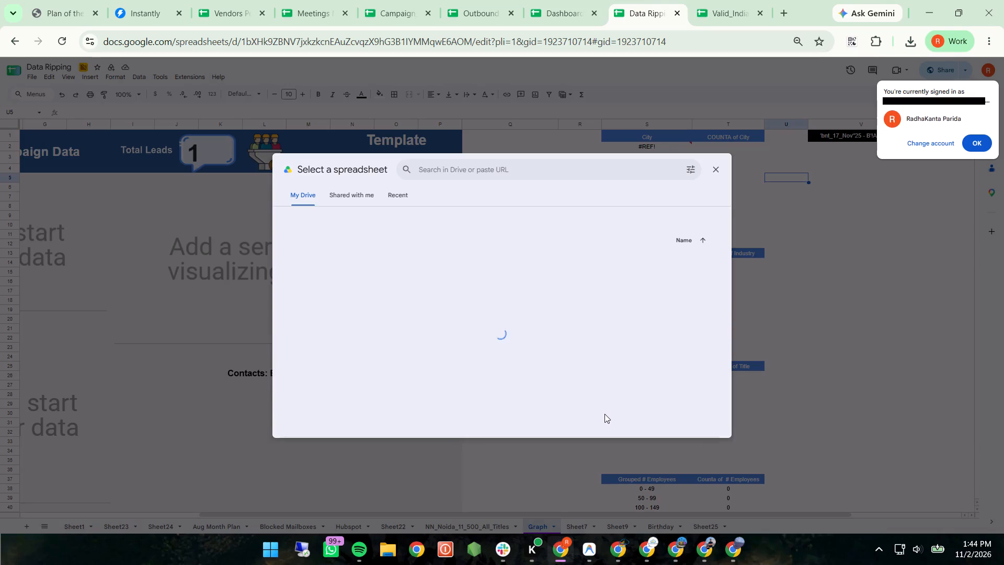
{"action": "left_click", "coordinate": [530, 172]}
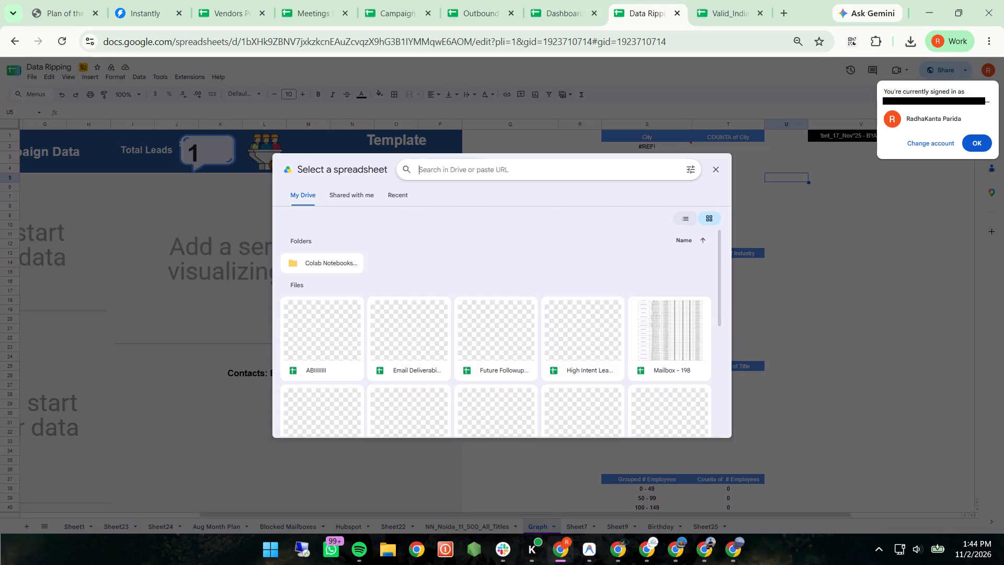
{"action": "key", "text": "ctrl+v"}
{"action": "key", "text": "Return"}
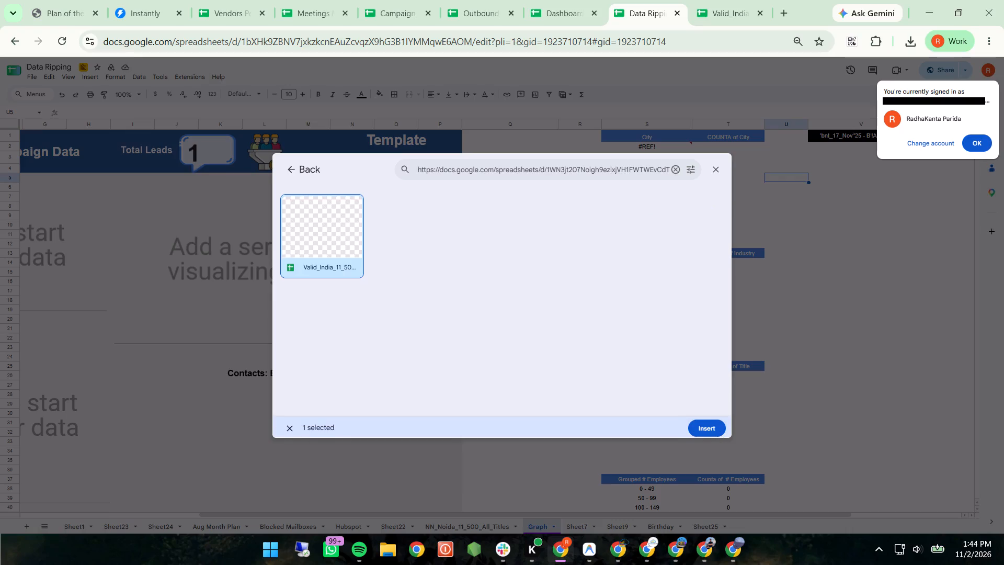
{"action": "double_click", "coordinate": [338, 221]}
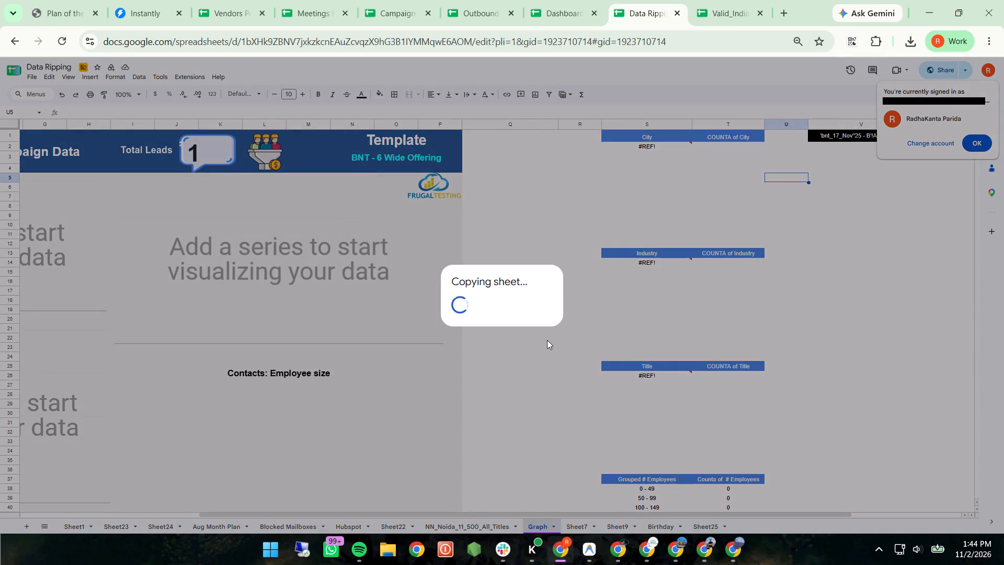
{"action": "left_click", "coordinate": [546, 314]}
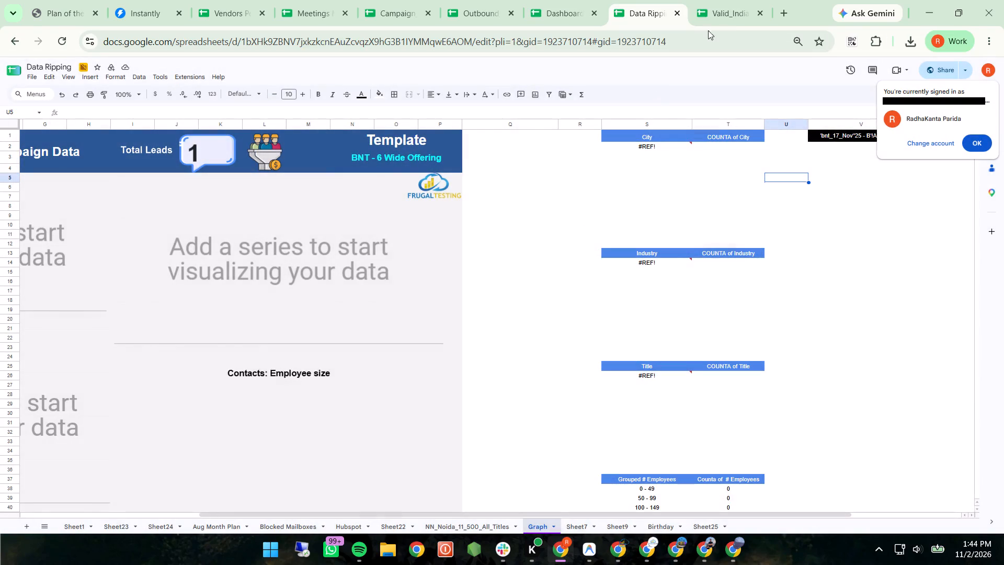
In Valid_India_11_500_All_Titles, rename the copied graph sheet as 2_Nov_AMY-B4-2 Graph, reusing the data sheet's name.
{"action": "left_click", "coordinate": [720, 16]}
{"action": "double_click", "coordinate": [98, 530]}
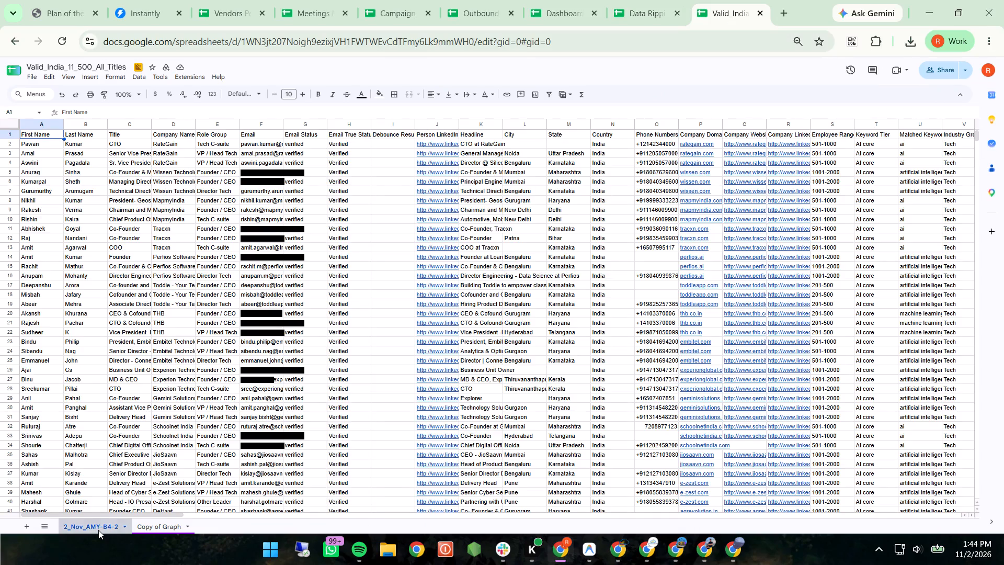
{"action": "key", "text": "ctrl+c"}
{"action": "double_click", "coordinate": [165, 521]}
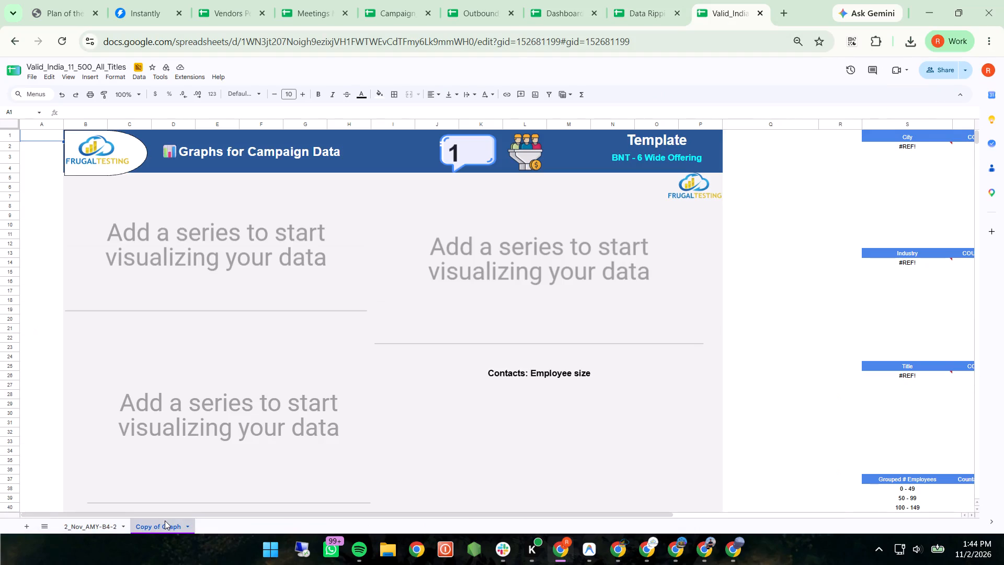
{"action": "double_click", "coordinate": [162, 523]}
{"action": "left_click", "coordinate": [159, 523]}
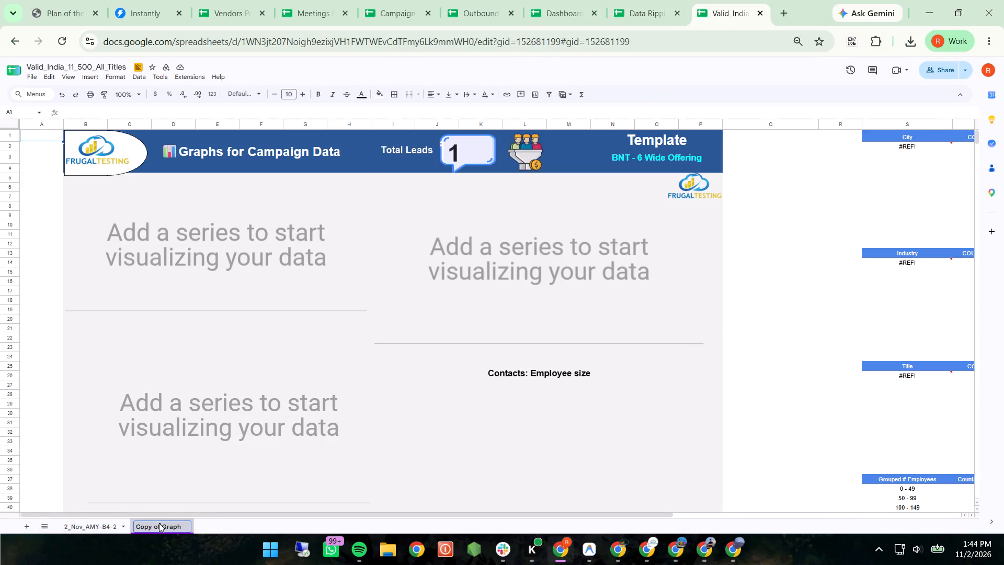
{"action": "key", "text": "BackSpace"}
{"action": "key", "text": "BackSpace"}
{"action": "key", "text": "BackSpace"}
{"action": "key", "text": "BackSpace"}
{"action": "key", "text": "BackSpace"}
{"action": "key", "text": "BackSpace"}
{"action": "key", "text": "BackSpace"}
{"action": "key", "text": "BackSpace"}
{"action": "key", "text": "BackSpace"}
{"action": "key", "text": "BackSpace"}
{"action": "key", "text": "BackSpace"}
{"action": "key", "text": "BackSpace"}
{"action": "key", "text": "ctrl+v"}
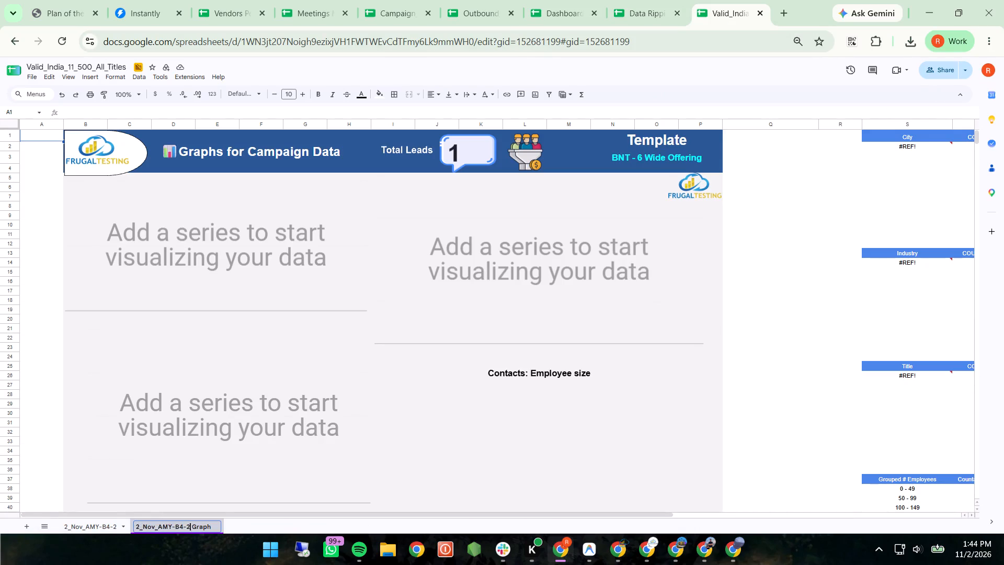
{"action": "key", "text": "Return"}
Replace the sheet name in the V1 range reference with 2_Nov_AMY-B4-2, keeping the range A1:CL5000.
{"action": "scroll", "coordinate": [504, 333], "scroll_direction": "left", "scroll_amount": 7}
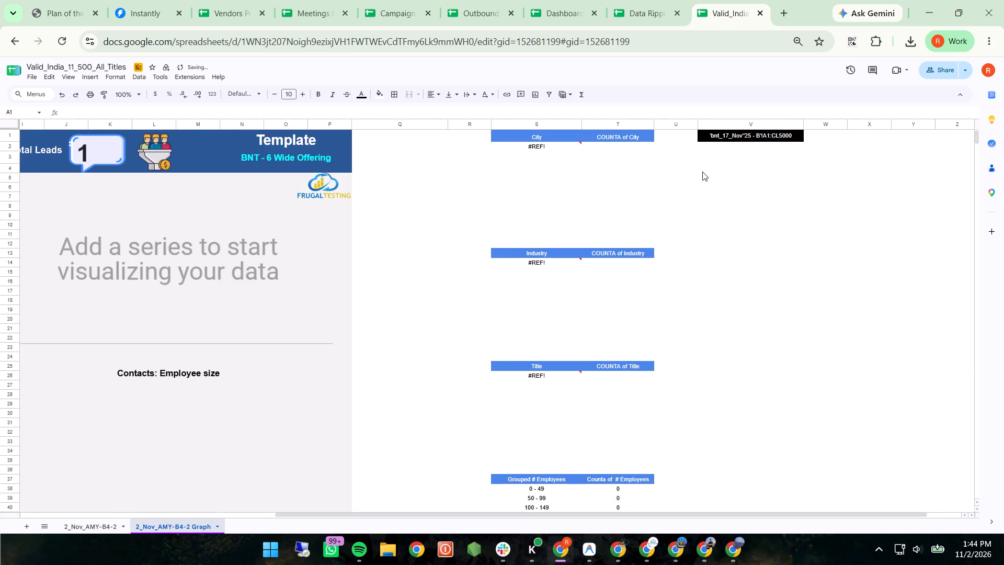
{"action": "double_click", "coordinate": [701, 132]}
{"action": "left_click", "coordinate": [711, 133]}
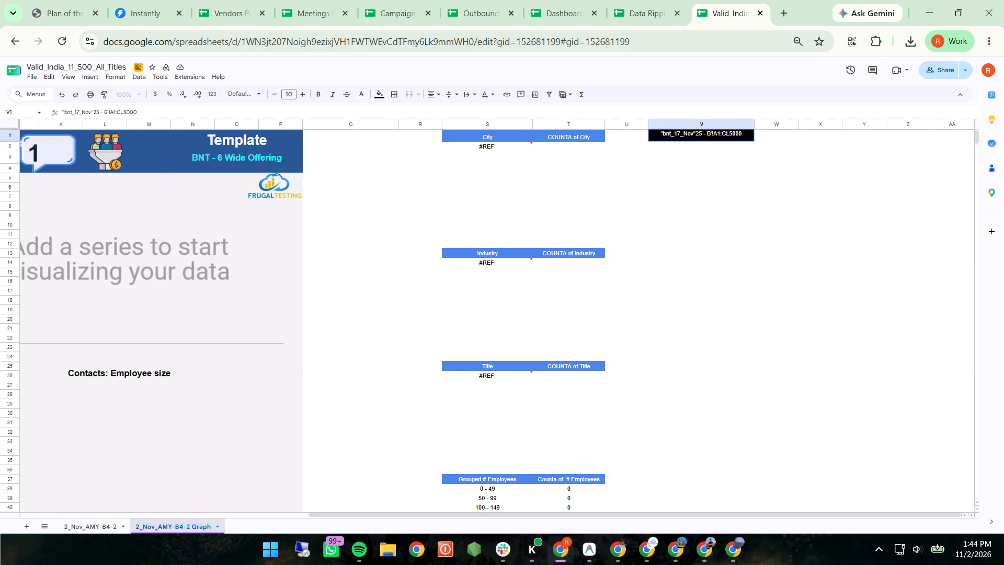
{"action": "key", "text": "shift+Left"}
{"action": "key", "text": "shift+Left"}
{"action": "key", "text": "shift+Left"}
{"action": "key", "text": "shift+Left"}
{"action": "key", "text": "shift+Left"}
{"action": "key", "text": "shift+Left"}
{"action": "key", "text": "shift+Left"}
{"action": "key", "text": "shift+Left"}
{"action": "key", "text": "shift+Left"}
{"action": "key", "text": "shift+Left"}
{"action": "key", "text": "shift+Left"}
{"action": "key", "text": "shift+Left"}
{"action": "key", "text": "shift+Left"}
{"action": "key", "text": "shift+Left"}
{"action": "key", "text": "shift+Left"}
{"action": "key", "text": "shift+Left"}
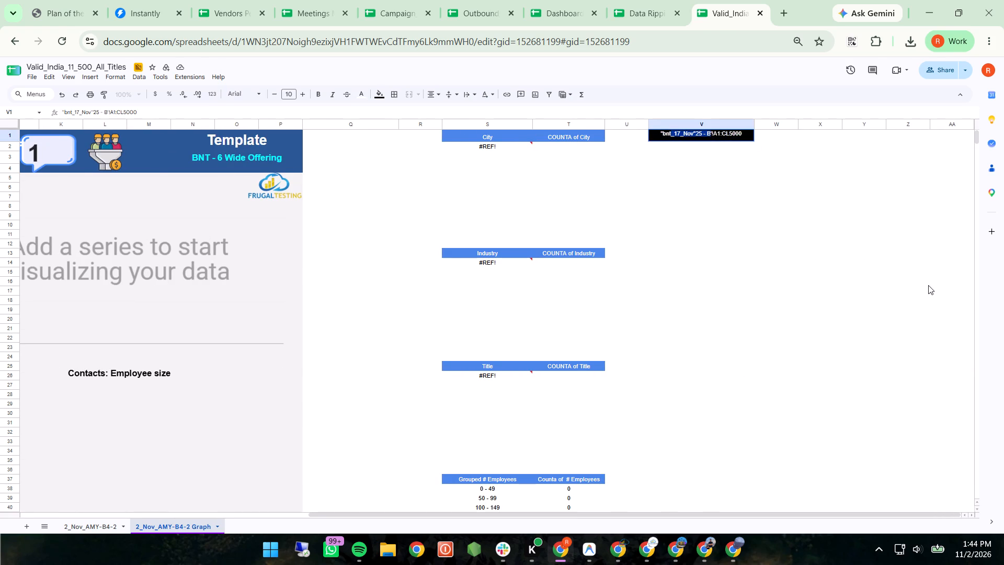
{"action": "key", "text": "shift+Left"}
{"action": "key", "text": "shift+Left"}
{"action": "key", "text": "ctrl+v"}
{"action": "key", "text": "Return"}
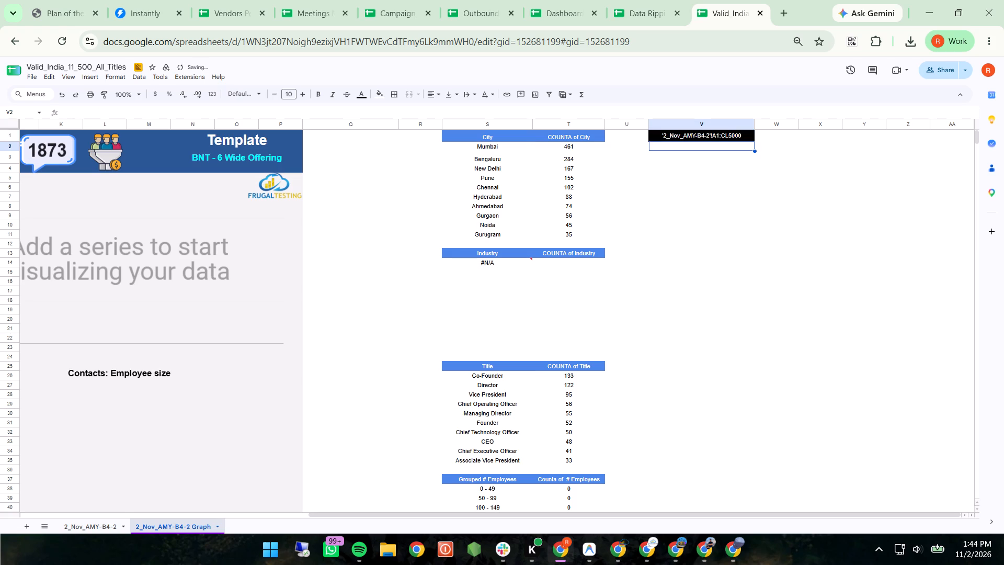
Convert the summary tables in S1:T49 to static values by pasting them over themselves as values only.
{"action": "left_click", "coordinate": [505, 137]}
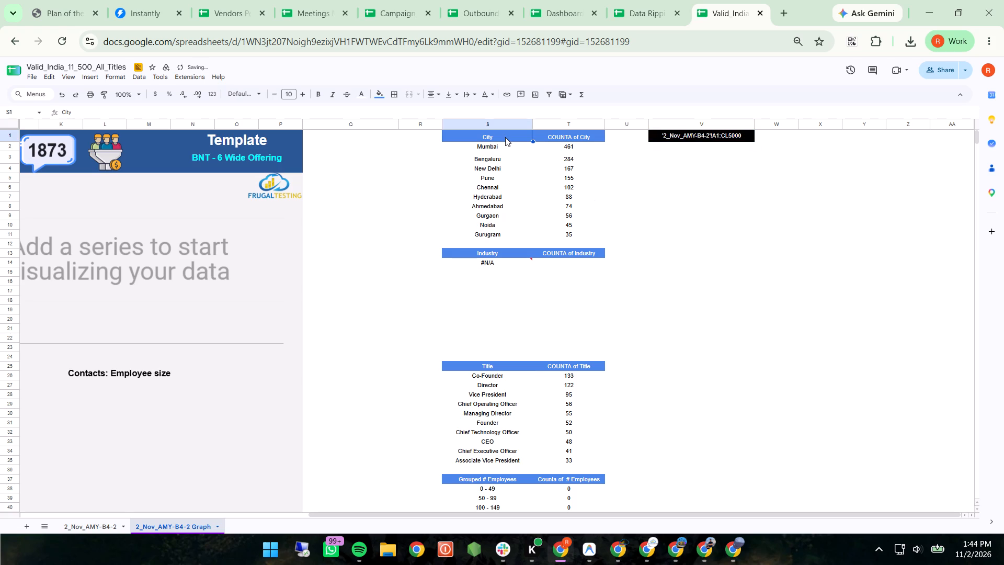
{"action": "key", "text": "shift+Right"}
{"action": "key", "text": "shift+Down"}
{"action": "key", "text": "shift+Down"}
{"action": "key", "text": "shift+Down"}
{"action": "key", "text": "shift+Down"}
{"action": "key", "text": "shift+Down"}
{"action": "key", "text": "shift+Down"}
{"action": "key", "text": "shift+Down"}
{"action": "key", "text": "shift+Down"}
{"action": "key", "text": "shift+Down"}
{"action": "key", "text": "shift+Down"}
{"action": "key", "text": "shift+Down"}
{"action": "key", "text": "shift+Down"}
{"action": "key", "text": "shift+Down"}
{"action": "key", "text": "shift+Down"}
{"action": "key", "text": "shift+Down"}
{"action": "key", "text": "shift+Down"}
{"action": "key", "text": "shift+Down"}
{"action": "key", "text": "shift+Down"}
{"action": "key", "text": "shift+Down"}
{"action": "key", "text": "shift+Down"}
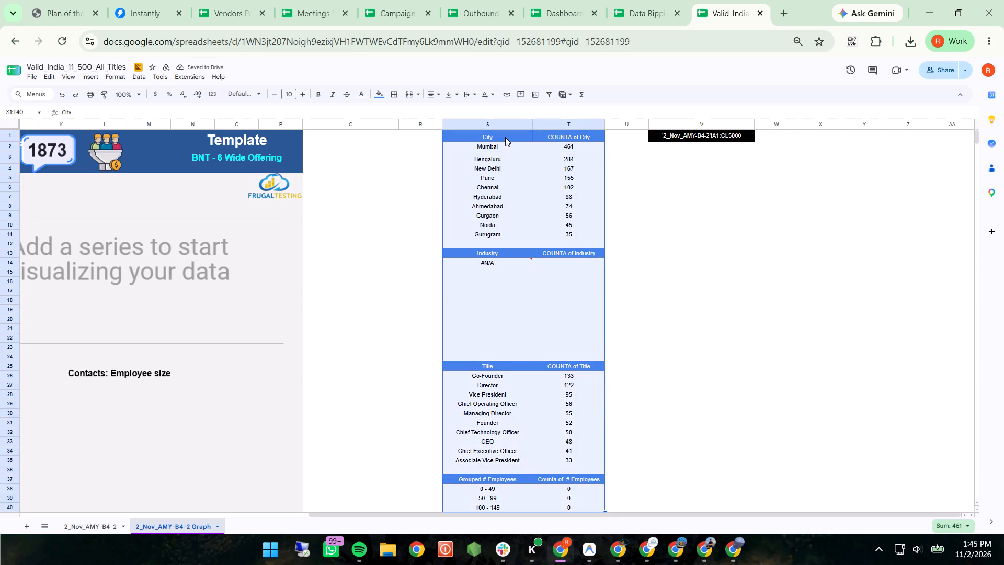
{"action": "key", "text": "shift+Up"}
{"action": "key", "text": "ctrl+c"}
{"action": "key", "text": "ctrl+shift+v"}
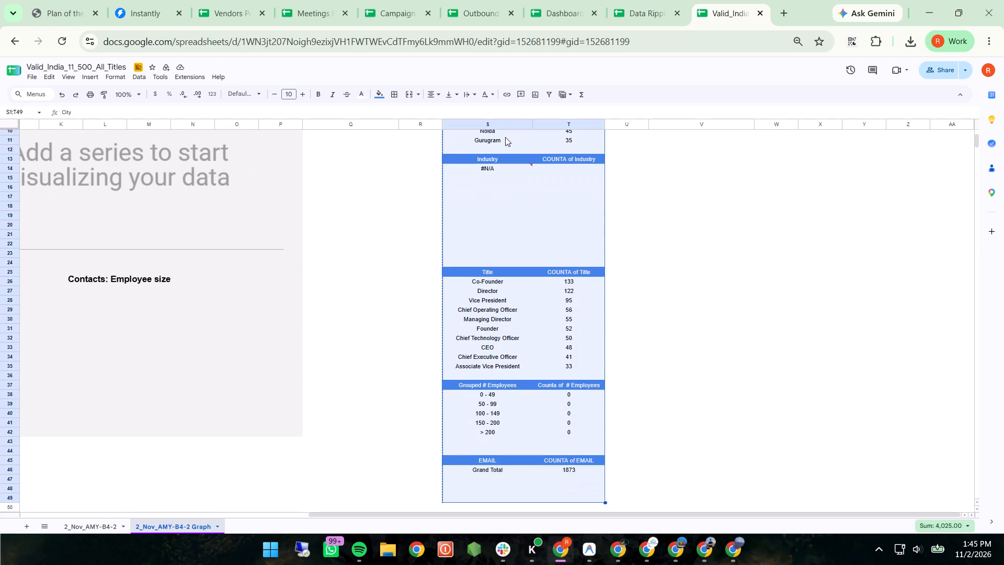
{"action": "left_click", "coordinate": [788, 284]}
Clear the #N/A error in cell S14 of the Industry summary table.
{"action": "scroll", "coordinate": [788, 284], "scroll_direction": "up", "scroll_amount": 5}
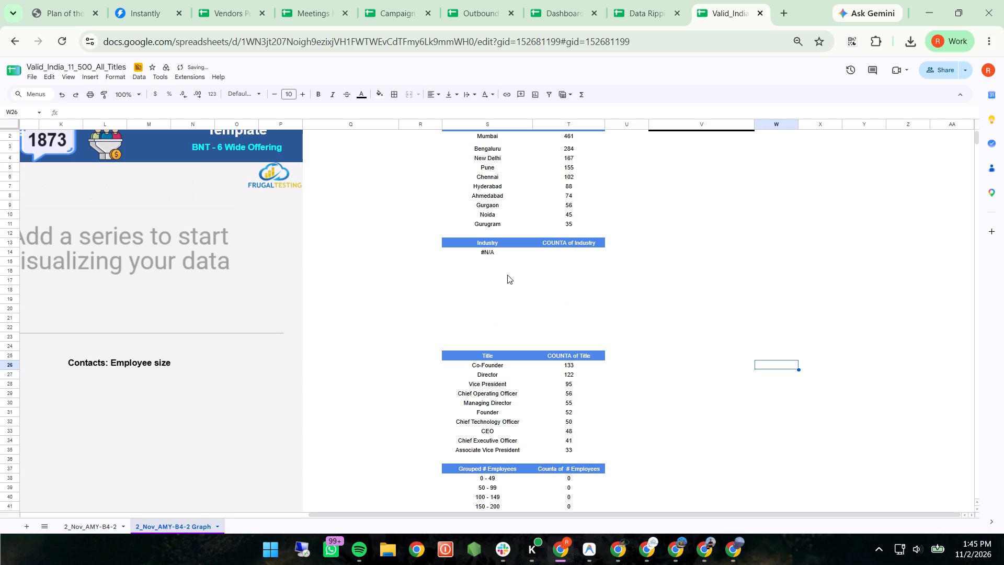
{"action": "left_click", "coordinate": [499, 267]}
{"action": "key", "text": "BackSpace"}
Replace the BNT - 6 Wide Offering label under the Template heading with FT - 16.
{"action": "scroll", "coordinate": [499, 267], "scroll_direction": "right", "scroll_amount": 3}
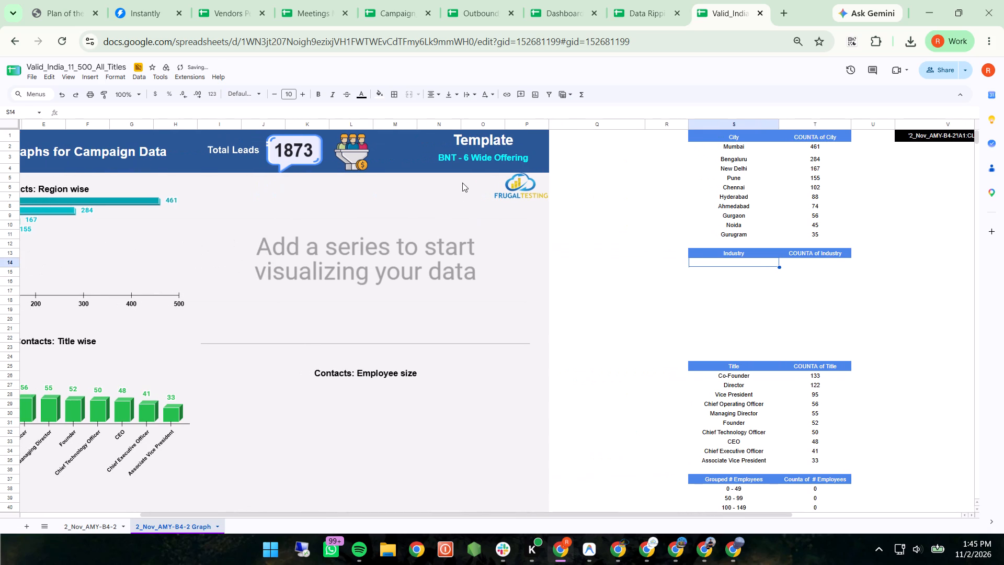
{"action": "double_click", "coordinate": [479, 161]}
{"action": "key", "text": "ctrl+a"}
{"action": "key", "text": "BackSpace"}
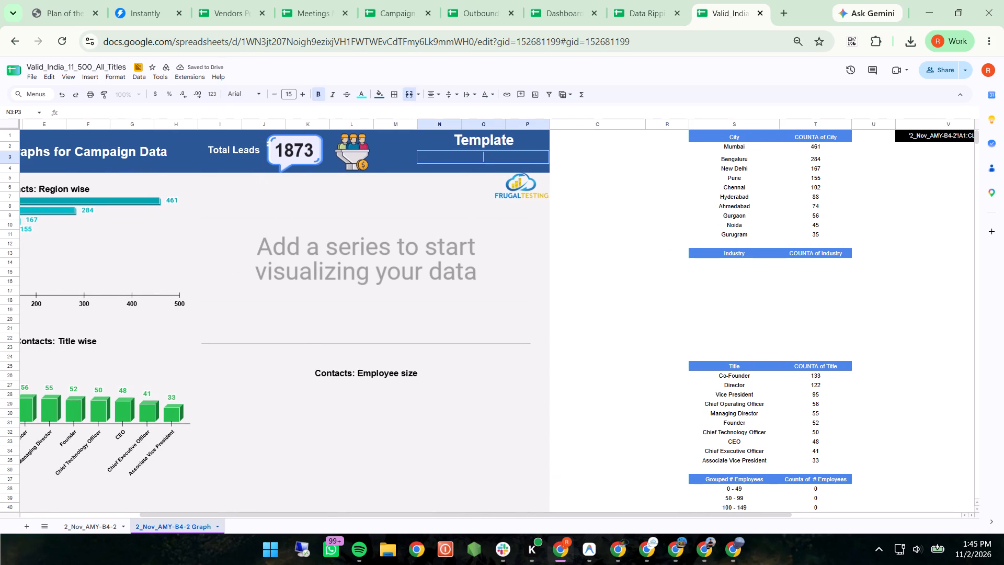
{"action": "type", "text": "FT - 16"}
{"action": "key", "text": "Return"}
{"action": "left_click", "coordinate": [620, 205]}
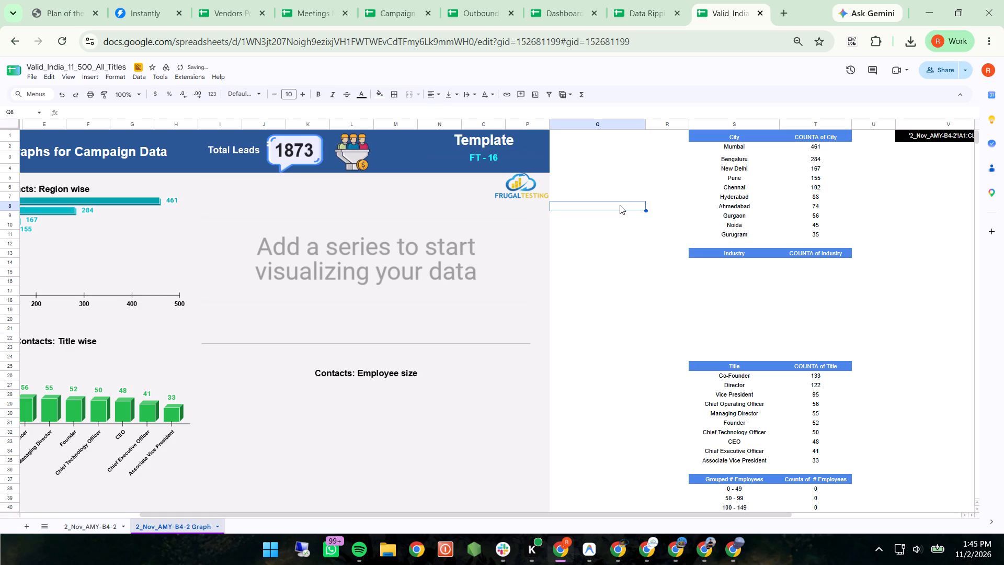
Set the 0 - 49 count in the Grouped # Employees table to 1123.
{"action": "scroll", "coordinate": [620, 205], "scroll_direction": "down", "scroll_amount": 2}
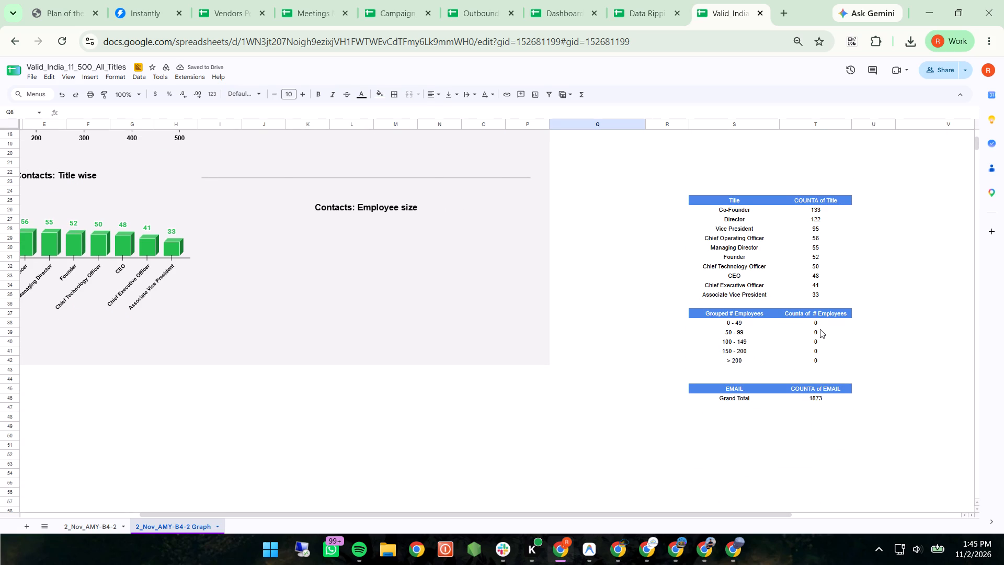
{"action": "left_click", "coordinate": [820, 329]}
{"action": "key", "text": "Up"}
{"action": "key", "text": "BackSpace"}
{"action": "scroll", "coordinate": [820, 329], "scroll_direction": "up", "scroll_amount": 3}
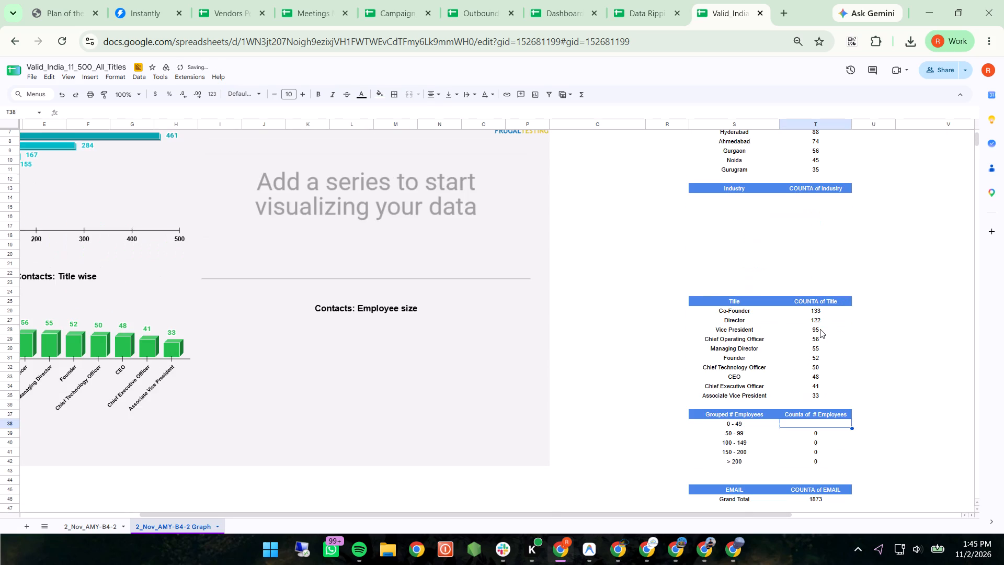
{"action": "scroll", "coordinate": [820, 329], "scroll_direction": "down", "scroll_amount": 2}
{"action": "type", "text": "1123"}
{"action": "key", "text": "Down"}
Set the employee-size counts to 215 for 50 - 99 and 351 for 100 - 149.
{"action": "key", "text": "BackSpace"}
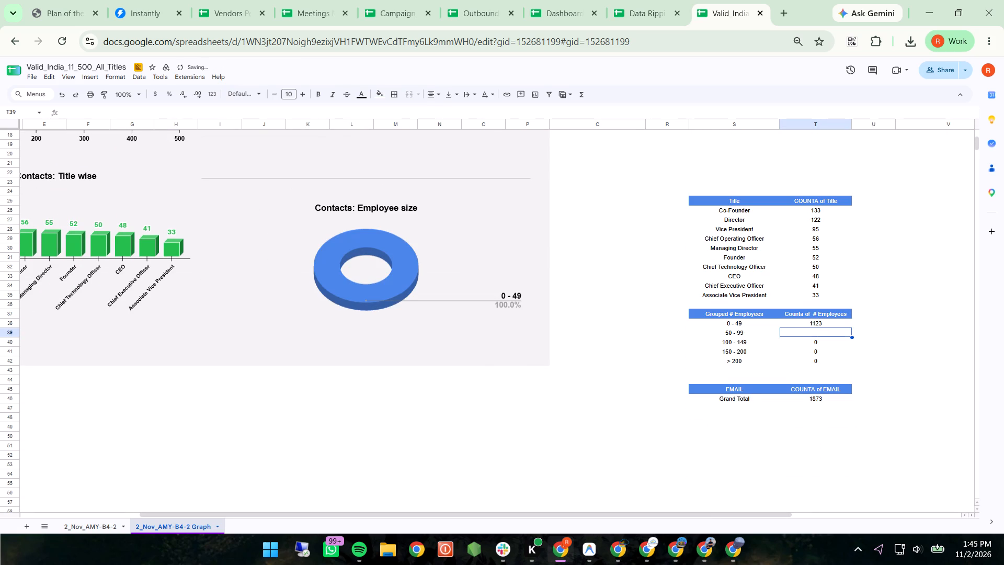
{"action": "type", "text": "215"}
{"action": "key", "text": "Down"}
{"action": "type", "text": "351"}
{"action": "key", "text": "Down"}
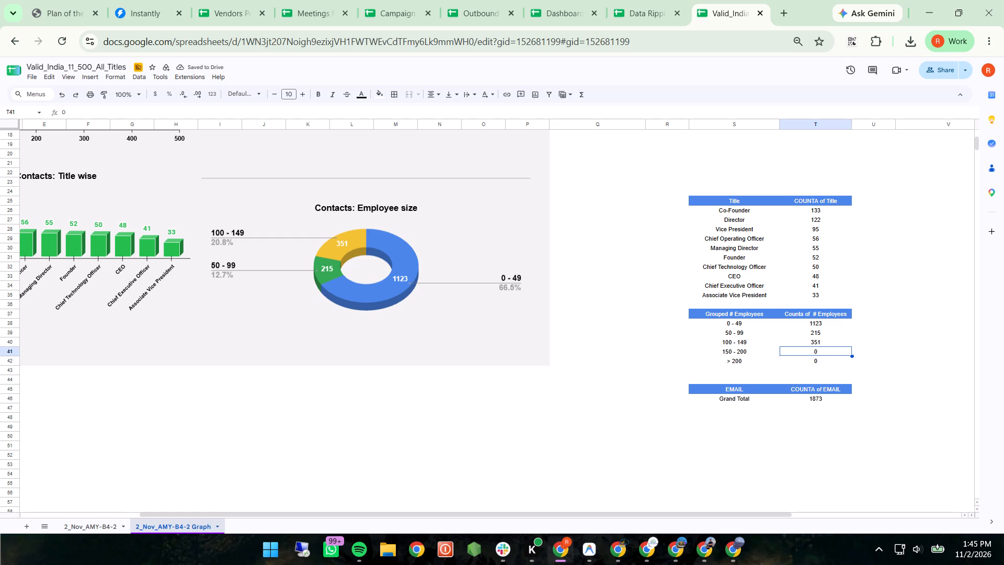
Set the 0 - 49 employee-size count to 754 and the 150 - 200 count to 152.
{"action": "key", "text": "Up"}
{"action": "key", "text": "Up"}
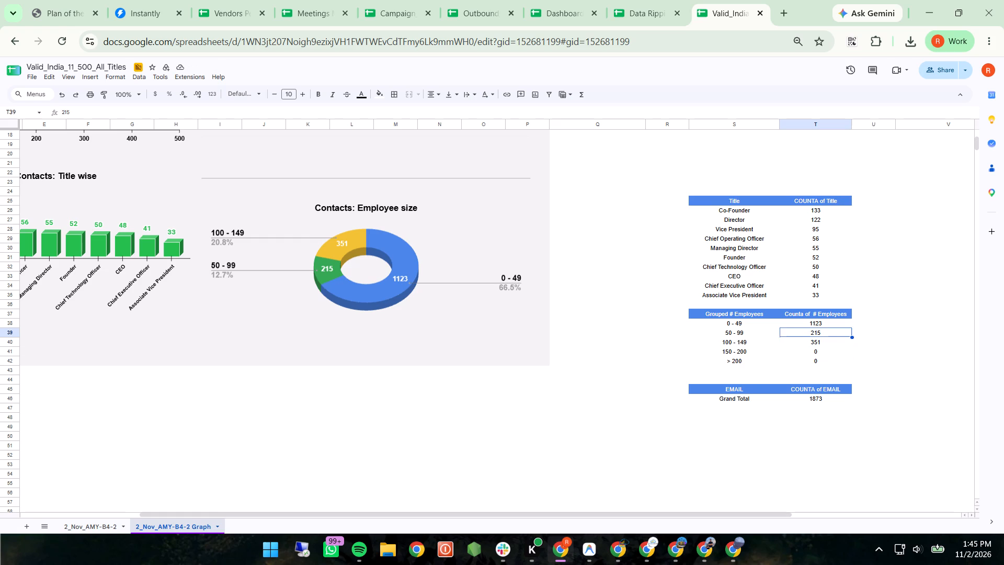
{"action": "key", "text": "Up"}
{"action": "key", "text": "BackSpace"}
{"action": "type", "text": "754"}
{"action": "key", "text": "Down"}
{"action": "key", "text": "Down"}
{"action": "key", "text": "Down"}
{"action": "type", "text": "15"}
{"action": "key", "text": "2"}
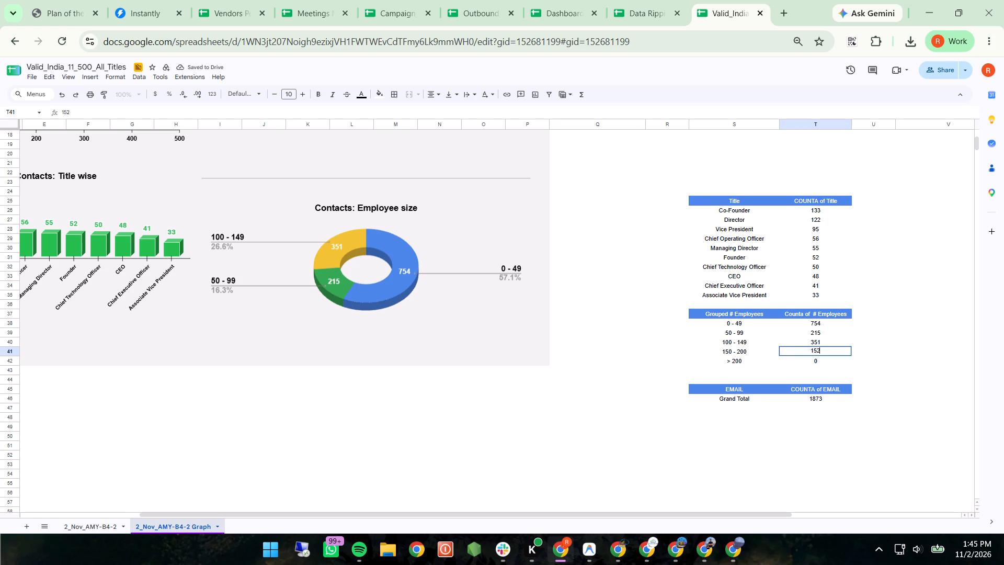
Set the > 200 count in the Grouped # Employees table to 131.
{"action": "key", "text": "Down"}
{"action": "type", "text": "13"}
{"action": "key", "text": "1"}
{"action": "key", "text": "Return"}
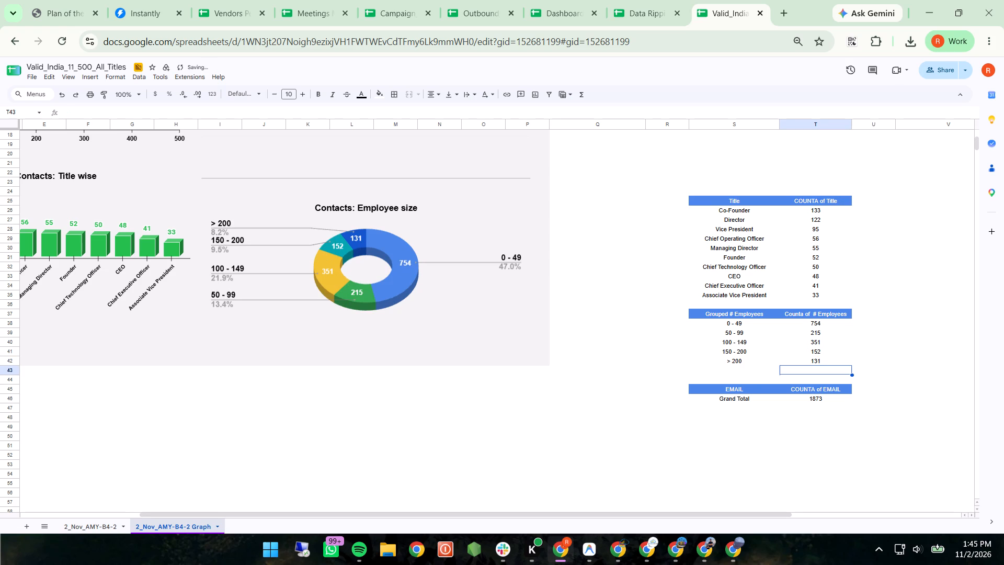
Set the Mumbai count in the City table to 864.
{"action": "scroll", "coordinate": [952, 266], "scroll_direction": "up", "scroll_amount": 1}
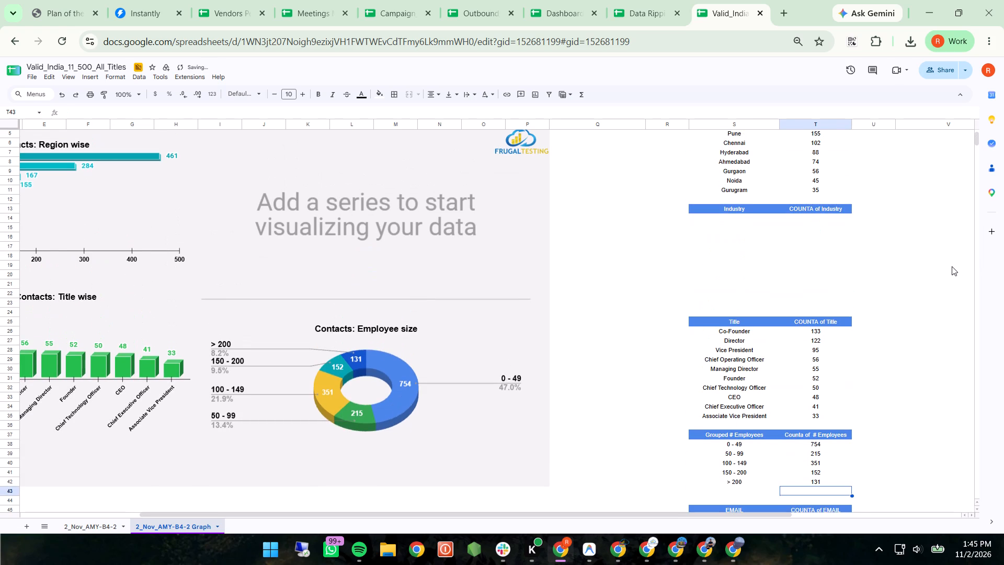
{"action": "scroll", "coordinate": [853, 343], "scroll_direction": "up", "scroll_amount": 3}
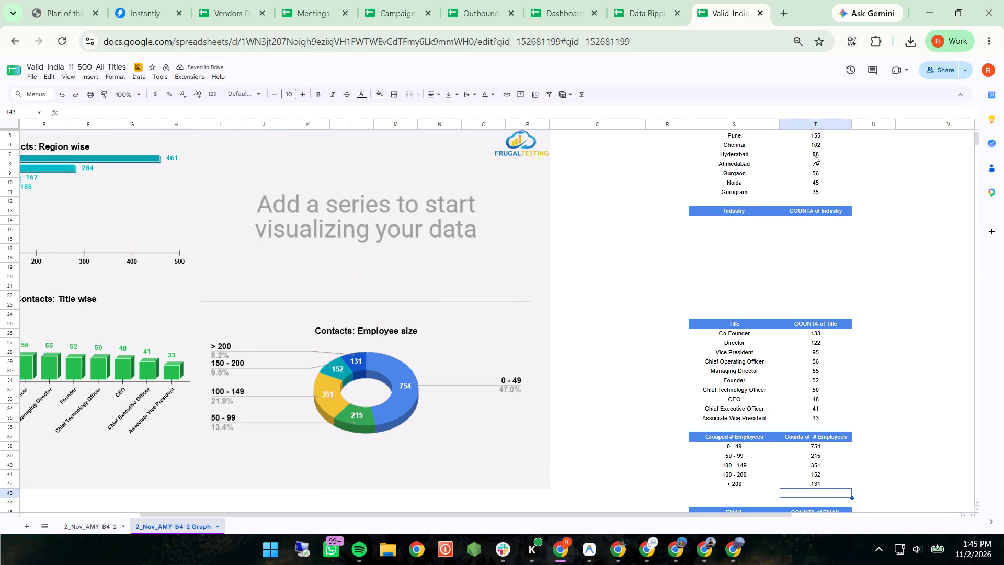
{"action": "left_click", "coordinate": [814, 148]}
{"action": "key", "text": "BackSpace"}
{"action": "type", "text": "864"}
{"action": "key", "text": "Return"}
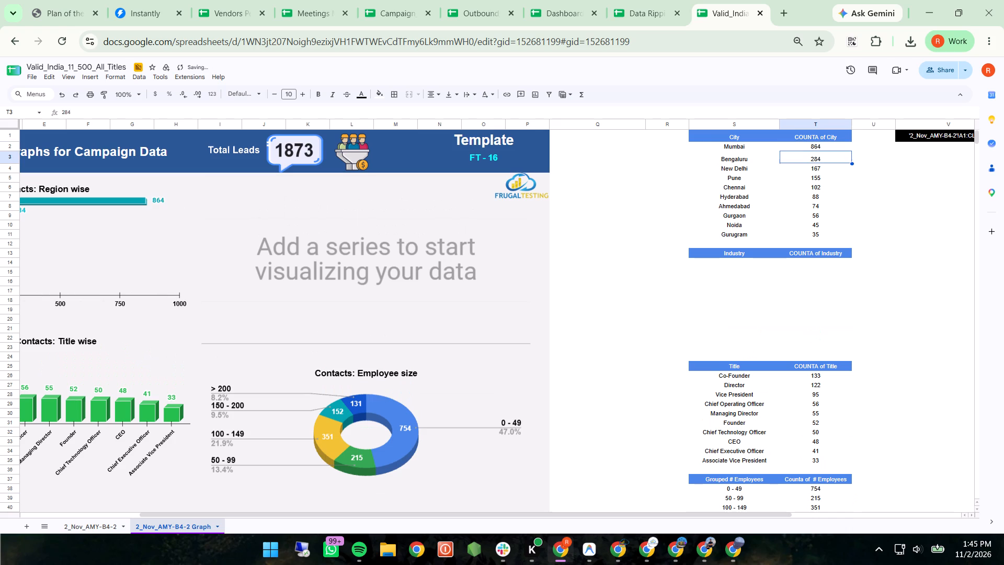
Dismiss the WhatsApp notification covering the Title table's counts.
{"action": "left_click", "coordinate": [809, 380]}
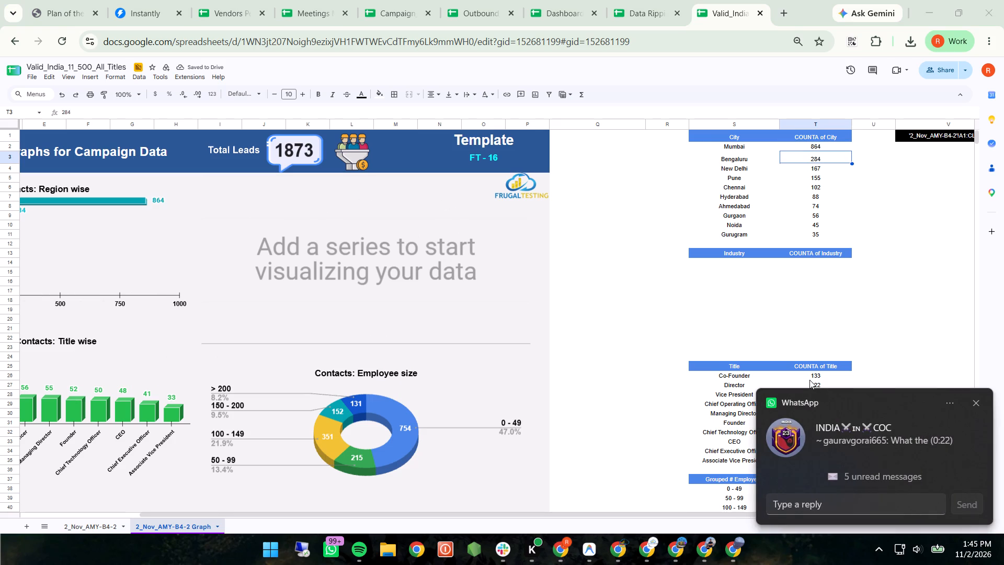
{"action": "left_click", "coordinate": [825, 378]}
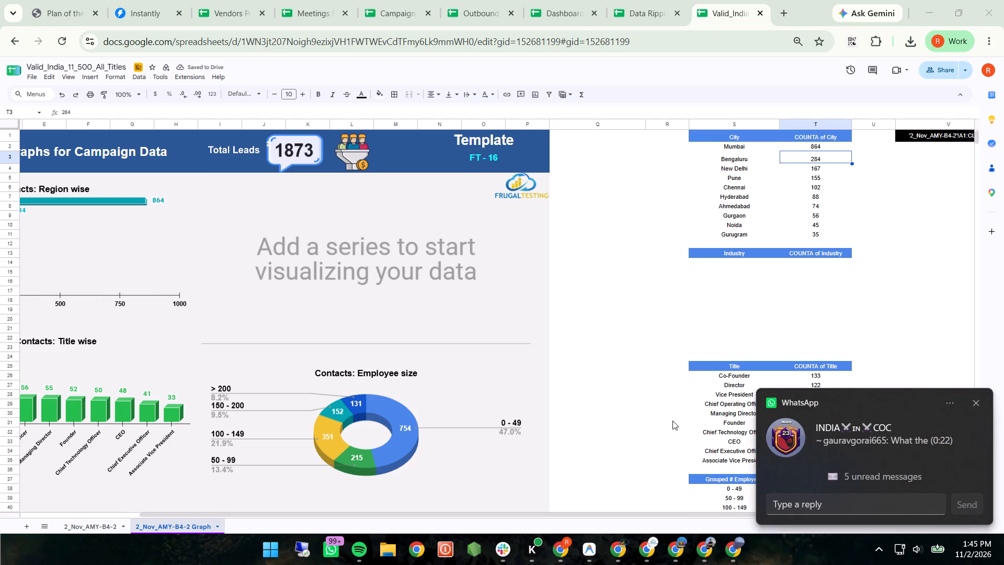
{"action": "left_click", "coordinate": [672, 421]}
{"action": "left_click", "coordinate": [812, 379]}
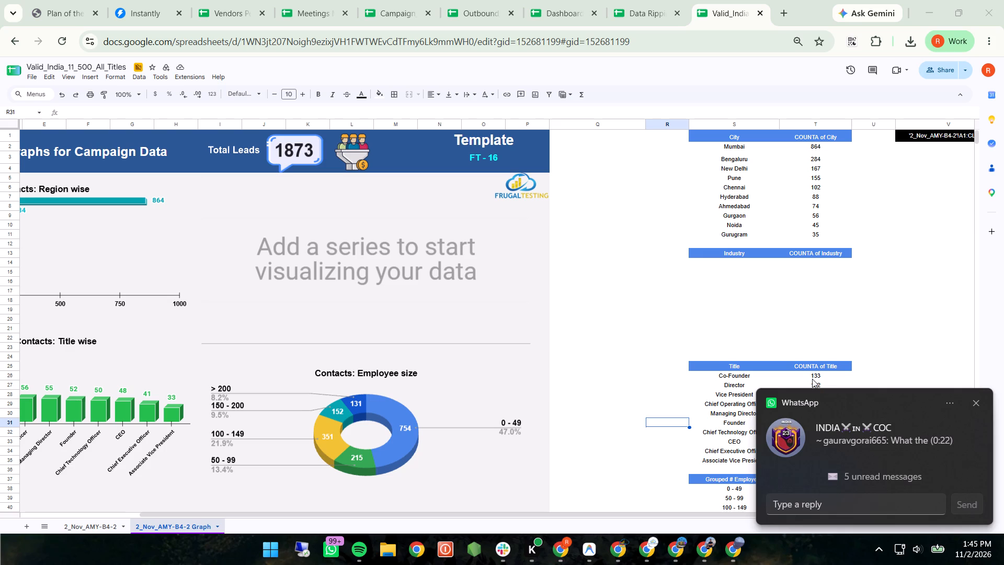
{"action": "key", "text": "Up"}
{"action": "left_click", "coordinate": [735, 378]}
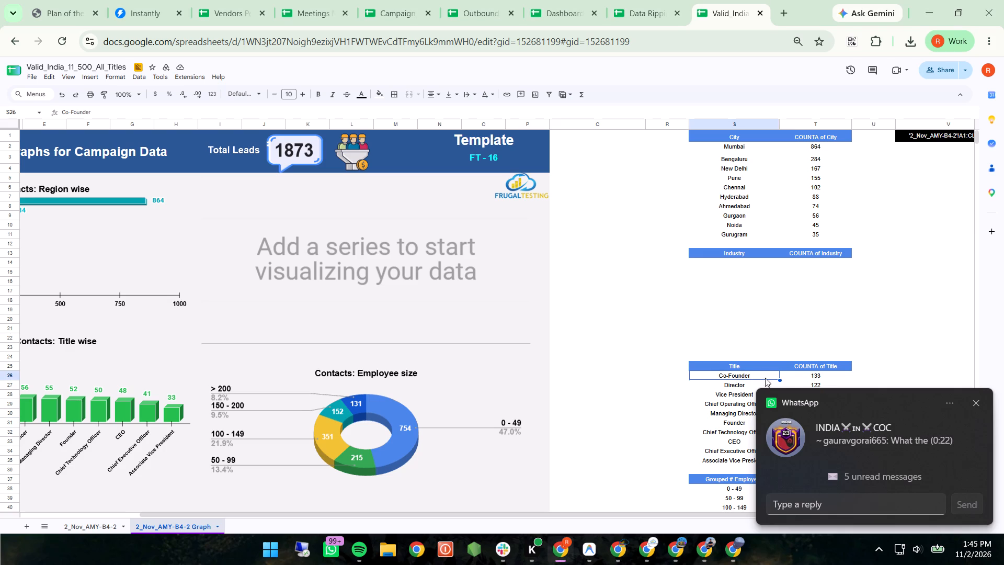
{"action": "left_click", "coordinate": [975, 403]}
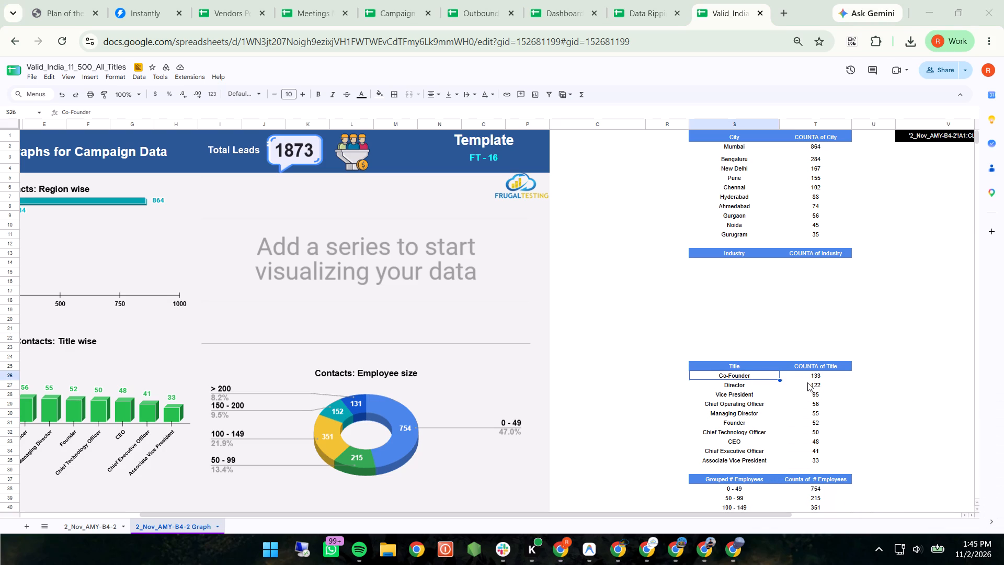
Set the Title table counts to 612 for Co-Founder and 324 for Director.
{"action": "left_click", "coordinate": [808, 382]}
{"action": "key", "text": "Up"}
{"action": "key", "text": "BackSpace"}
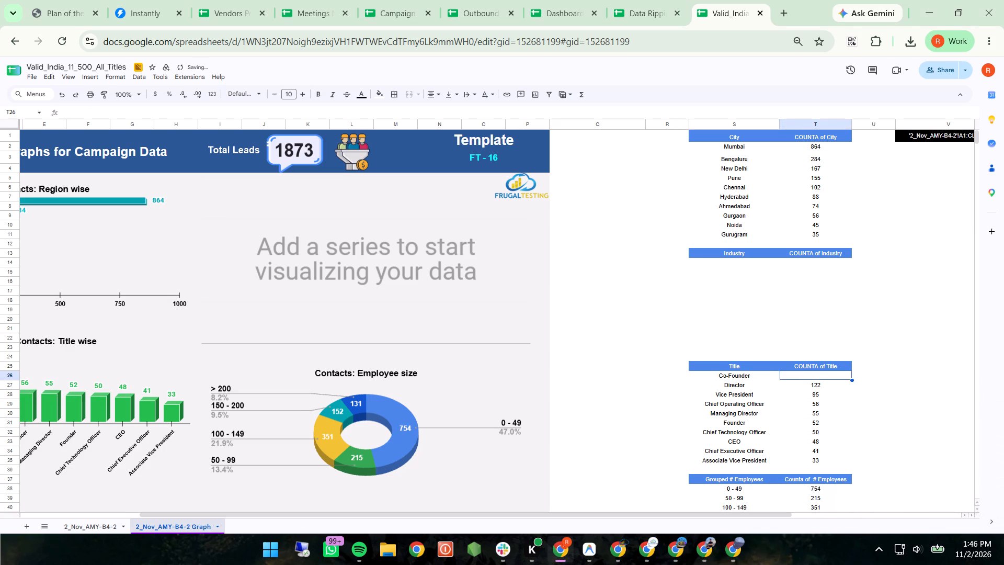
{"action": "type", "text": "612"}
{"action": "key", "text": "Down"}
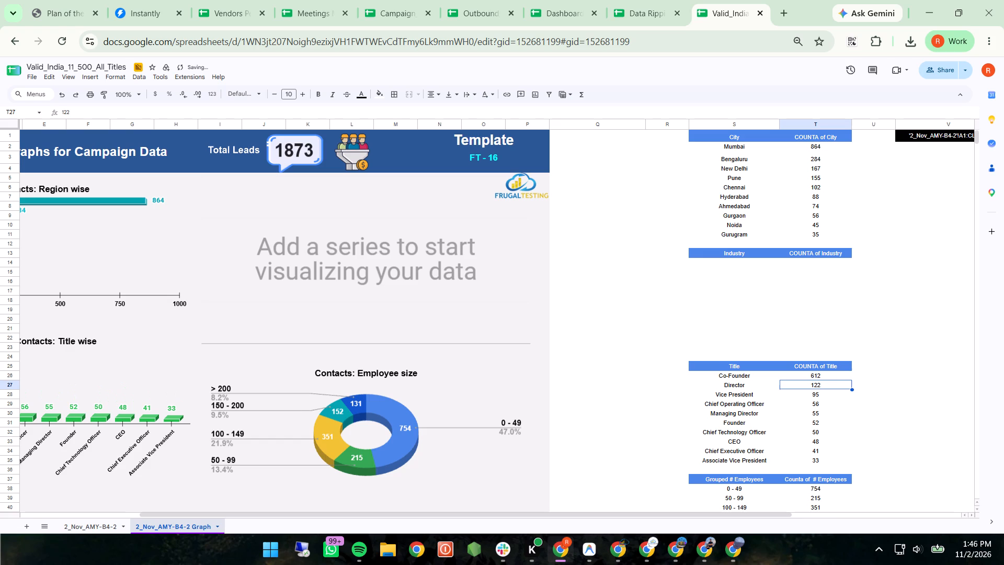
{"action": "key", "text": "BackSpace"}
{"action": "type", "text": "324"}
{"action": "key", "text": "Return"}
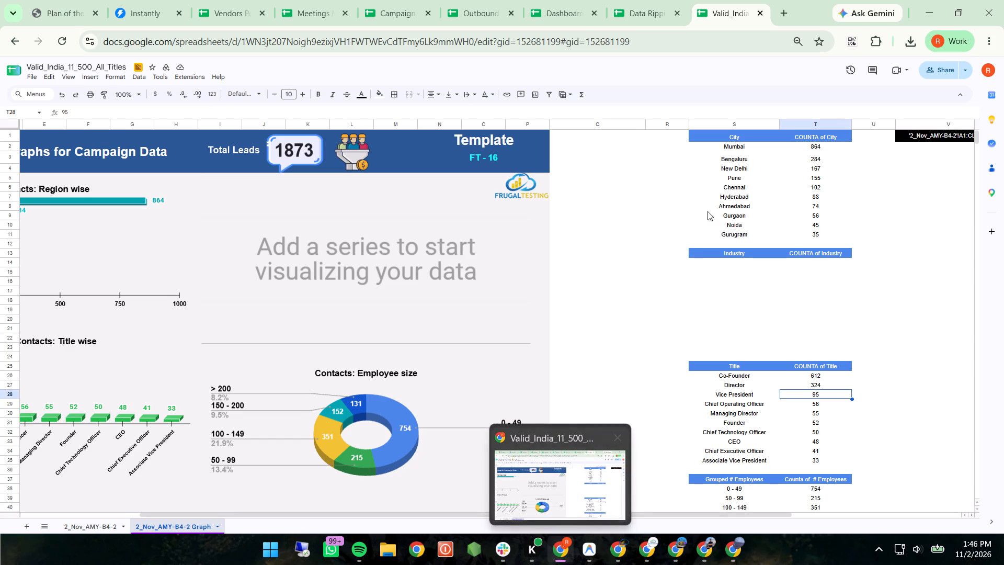
Open the Valid_nn_india_11_500_all_titles spreadsheet in a new tab and go to its 2_Nov_AMY-B4-1 Graph sheet.
{"action": "left_click", "coordinate": [786, 2]}
{"action": "key", "text": "super+v"}
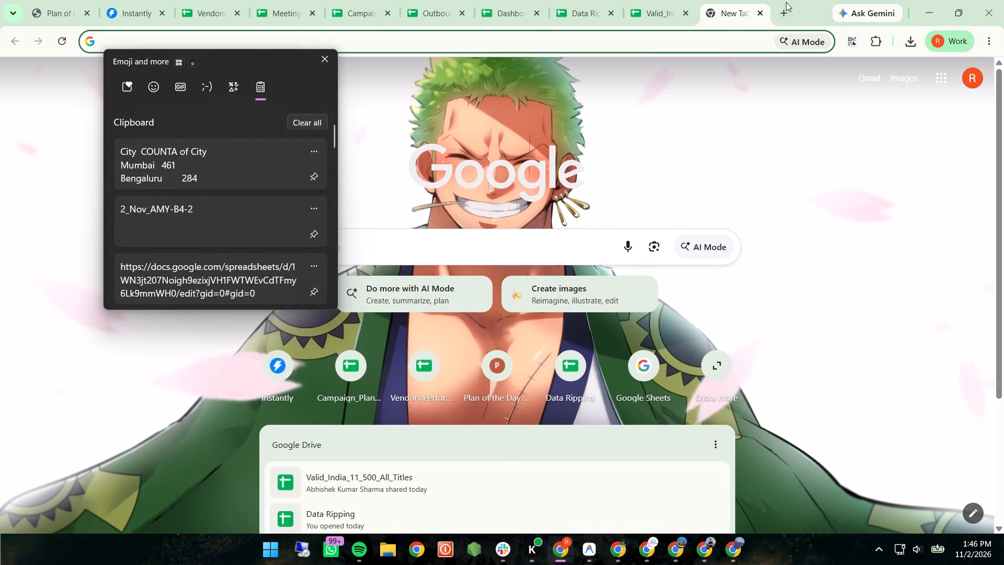
{"action": "scroll", "coordinate": [193, 244], "scroll_direction": "down", "scroll_amount": 3}
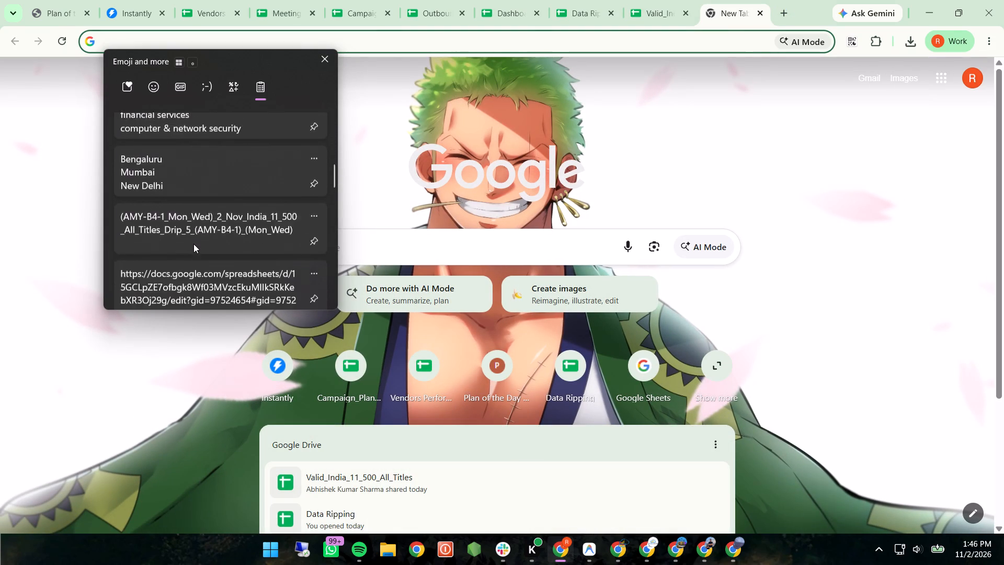
{"action": "scroll", "coordinate": [193, 244], "scroll_direction": "down", "scroll_amount": 5}
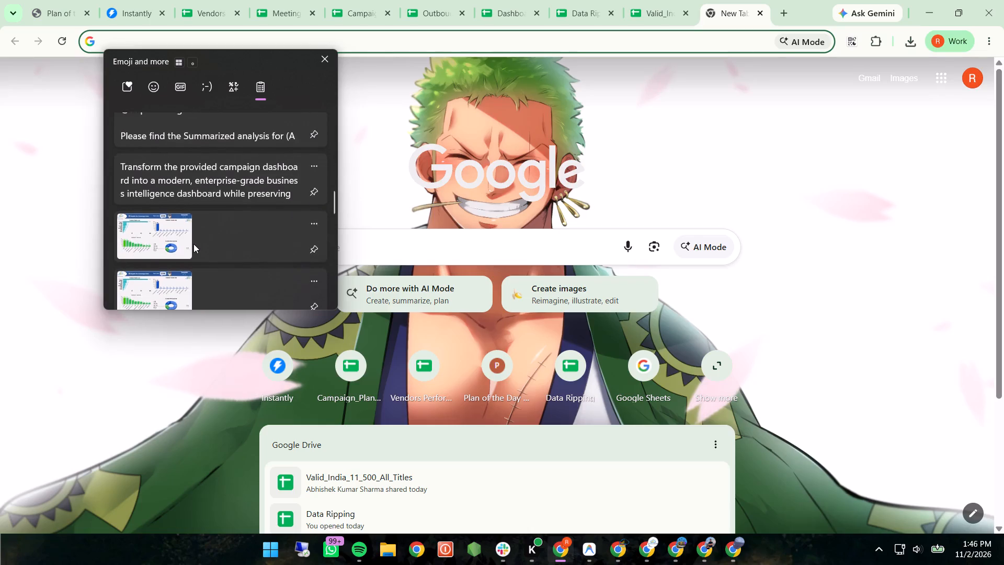
{"action": "scroll", "coordinate": [193, 244], "scroll_direction": "down", "scroll_amount": 3}
{"action": "left_click", "coordinate": [193, 244]}
{"action": "key", "text": "ctrl+v"}
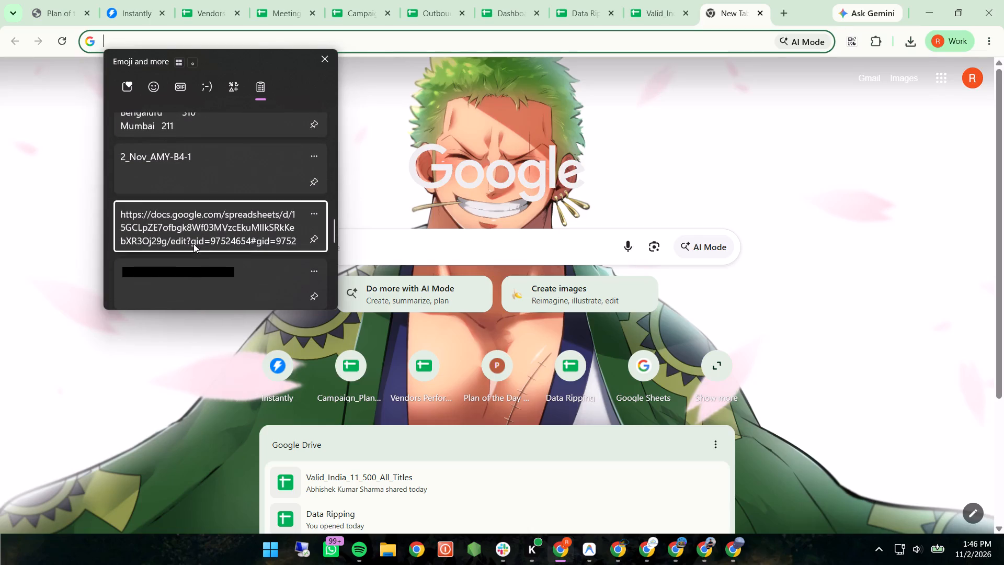
{"action": "key", "text": "Return"}
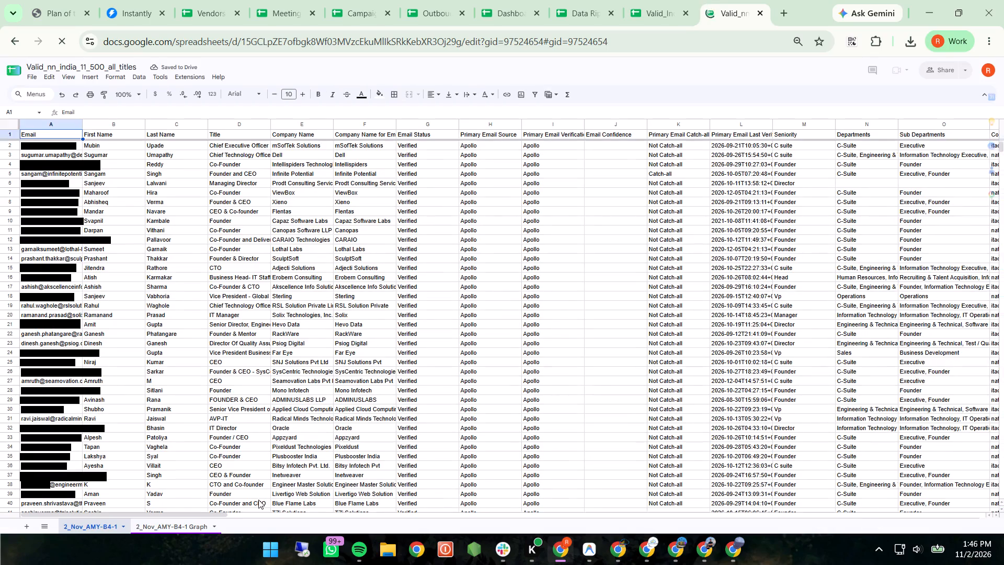
{"action": "left_click", "coordinate": [147, 528]}
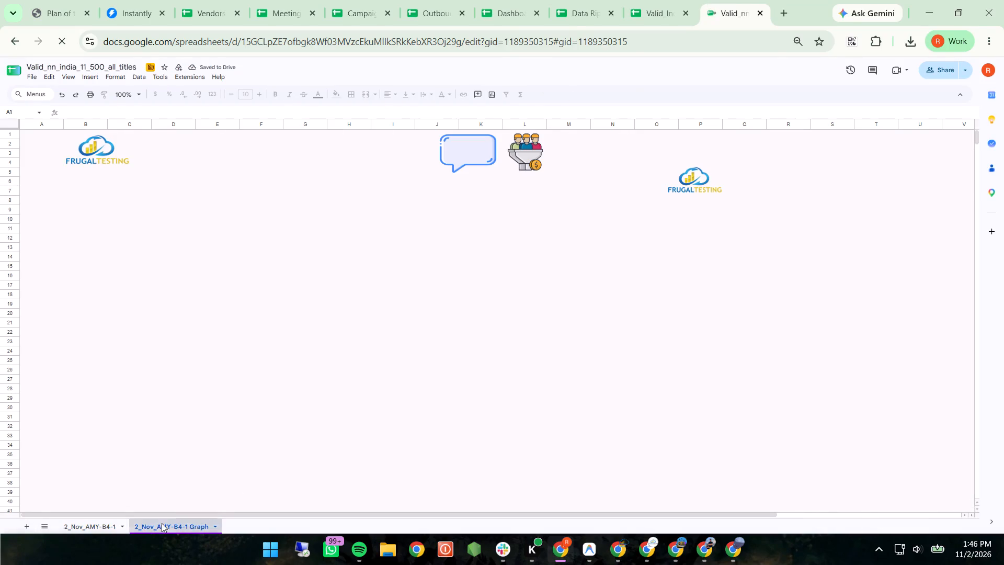
{"action": "scroll", "coordinate": [653, 337], "scroll_direction": "left", "scroll_amount": 4}
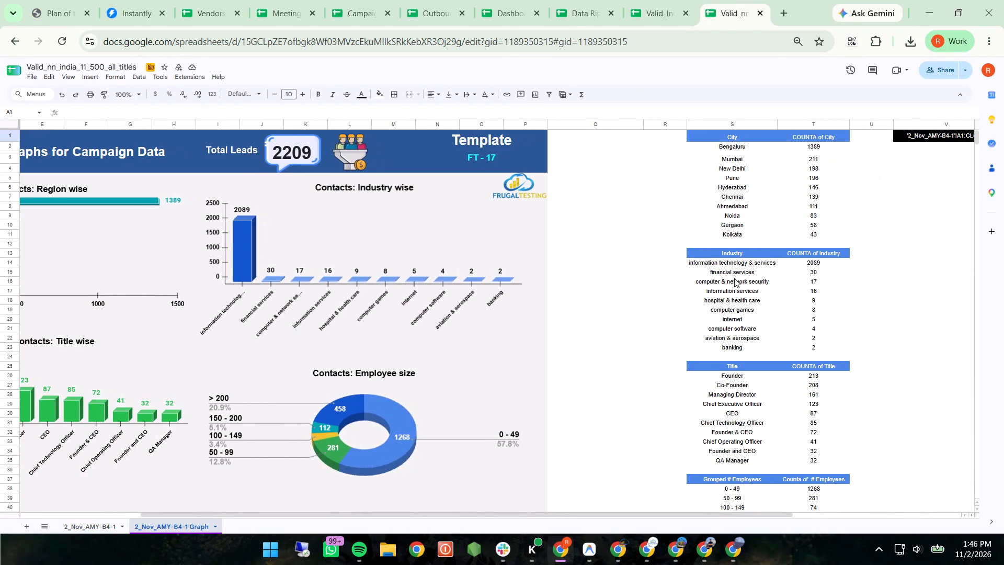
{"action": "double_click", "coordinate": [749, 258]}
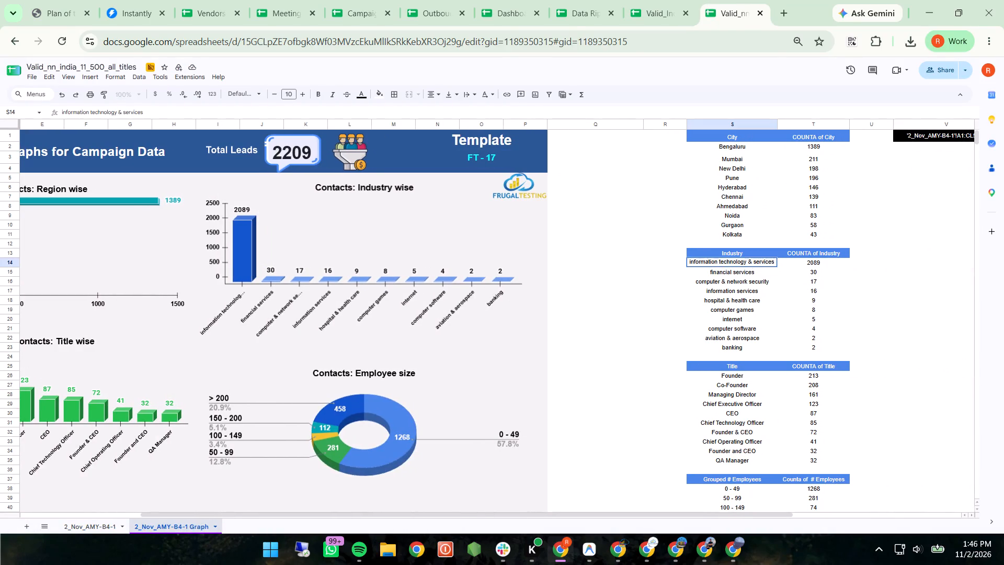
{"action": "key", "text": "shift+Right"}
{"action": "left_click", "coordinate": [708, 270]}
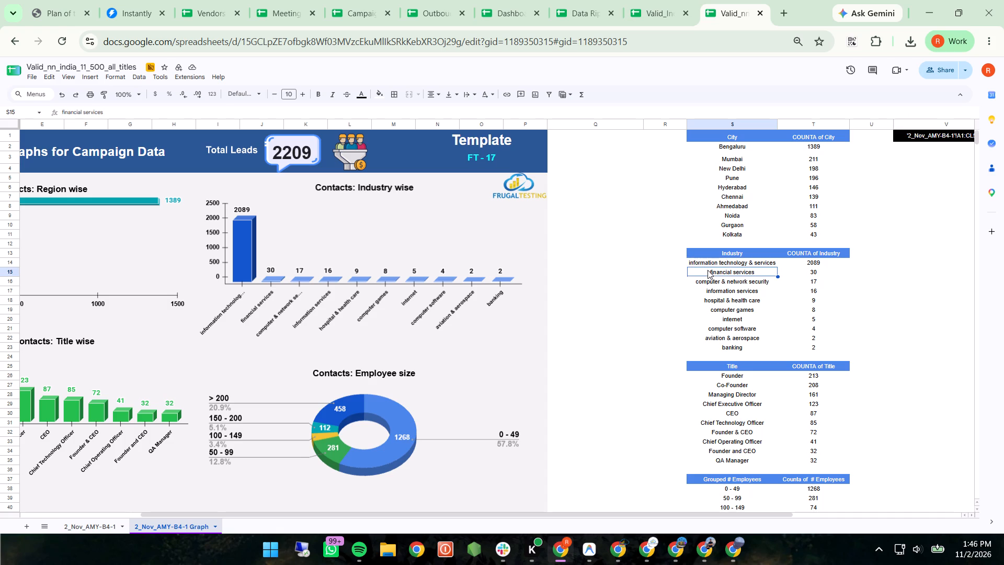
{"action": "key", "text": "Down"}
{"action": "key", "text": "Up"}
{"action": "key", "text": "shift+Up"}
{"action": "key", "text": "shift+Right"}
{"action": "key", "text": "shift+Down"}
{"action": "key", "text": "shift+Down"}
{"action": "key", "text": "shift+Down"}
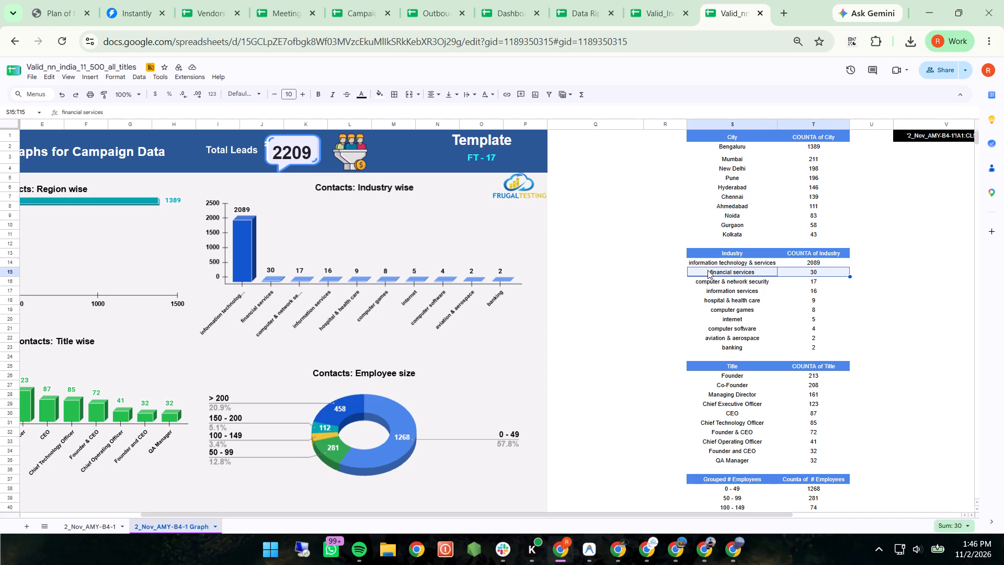
Copy the ten Industry rows with their counts, information technology & services through banking, into the empty Industry table of the 2_Nov_AMY-B4-2 Graph sheet.
{"action": "left_click", "coordinate": [721, 263]}
{"action": "key", "text": "shift+Right"}
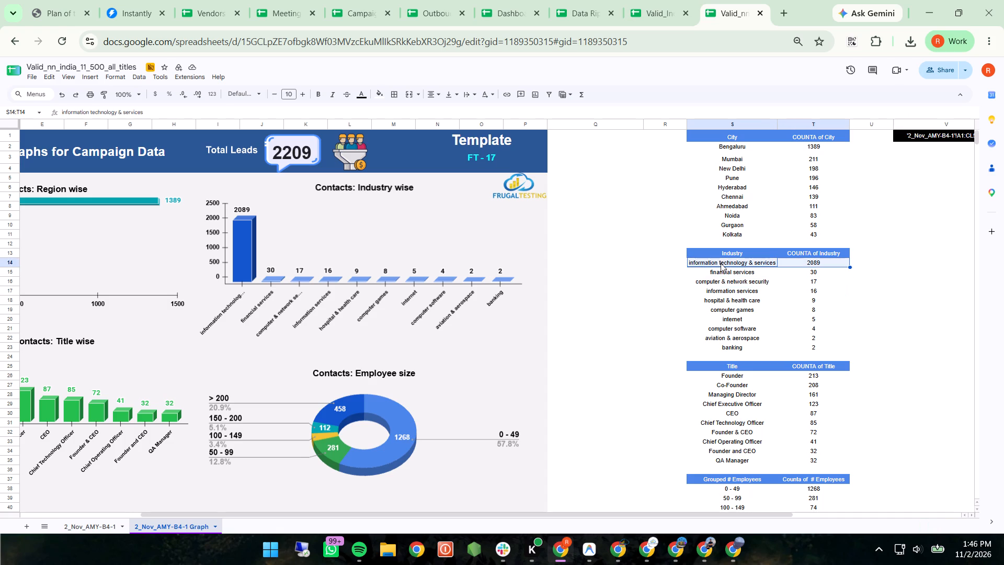
{"action": "key", "text": "shift+Down"}
{"action": "key", "text": "shift+Down"}
{"action": "key", "text": "shift+Down"}
{"action": "key", "text": "shift+Down"}
{"action": "key", "text": "shift+Down"}
{"action": "key", "text": "shift+Down"}
{"action": "key", "text": "shift+Down"}
{"action": "key", "text": "shift+Down"}
{"action": "key", "text": "shift+Down"}
{"action": "key", "text": "shift+Down"}
{"action": "key", "text": "shift+Up"}
{"action": "key", "text": "shift+Up"}
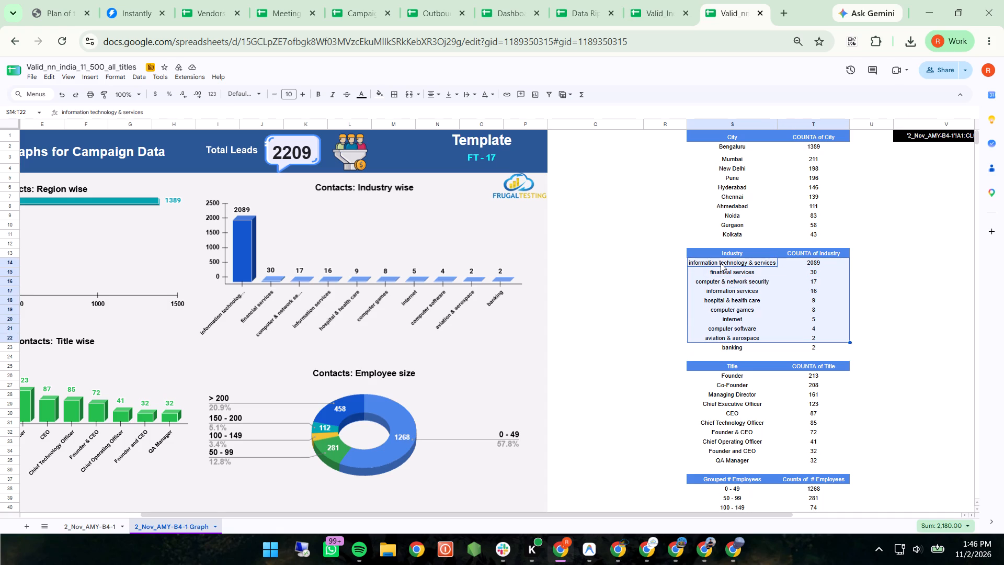
{"action": "key", "text": "shift+Down"}
{"action": "key", "text": "ctrl+c"}
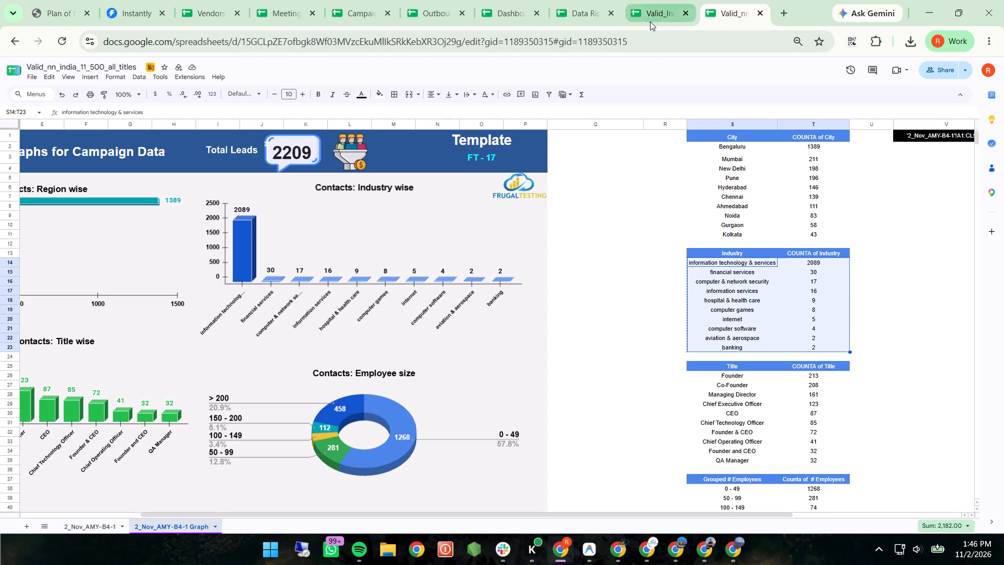
{"action": "left_click", "coordinate": [650, 20]}
{"action": "left_click", "coordinate": [730, 261]}
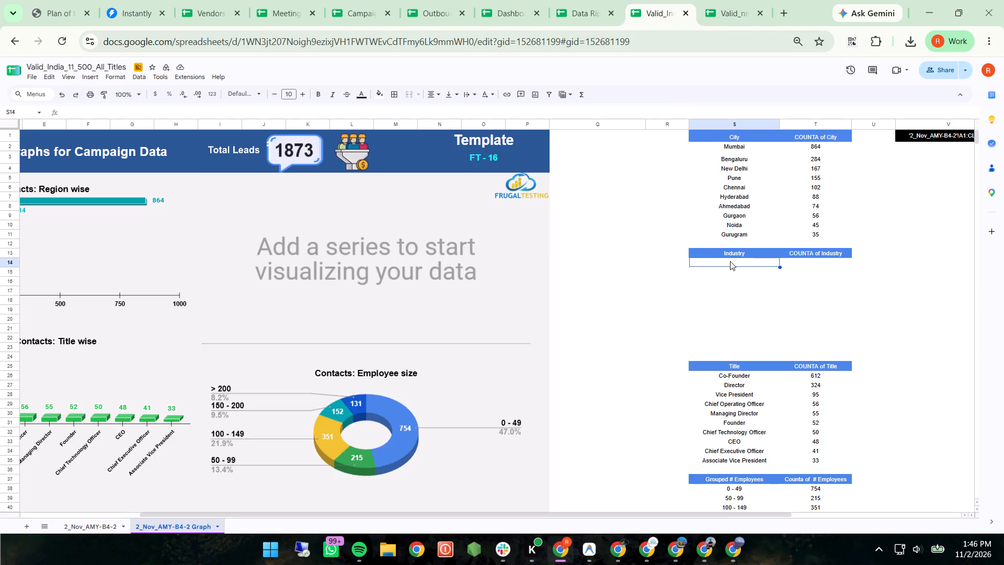
{"action": "key", "text": "ctrl+v"}
Set the industry counts to 1231 for information technology & services, 84 for financial services and 54 for computer & network security.
{"action": "left_click", "coordinate": [815, 262]}
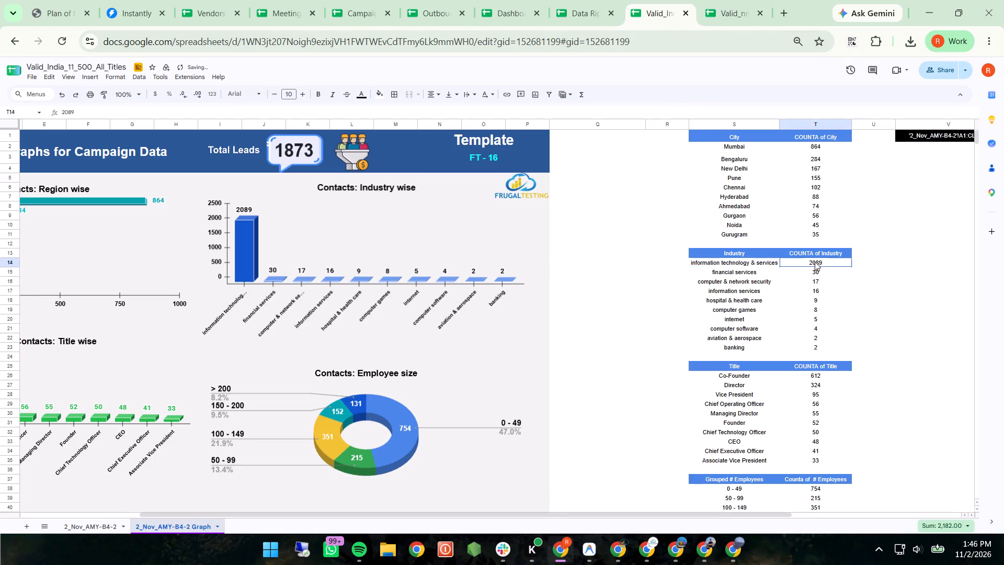
{"action": "key", "text": "BackSpace"}
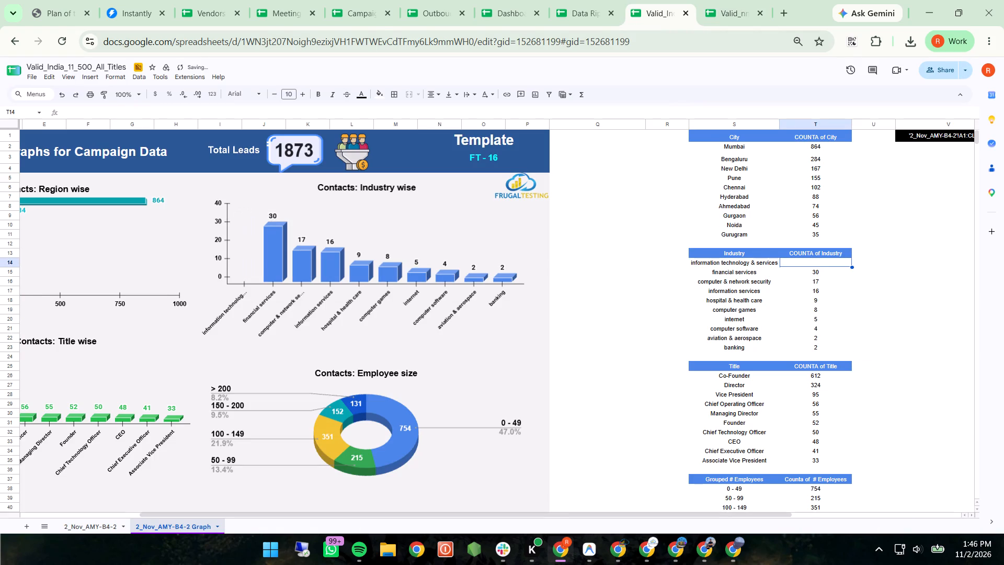
{"action": "type", "text": "1231"}
{"action": "key", "text": "Down"}
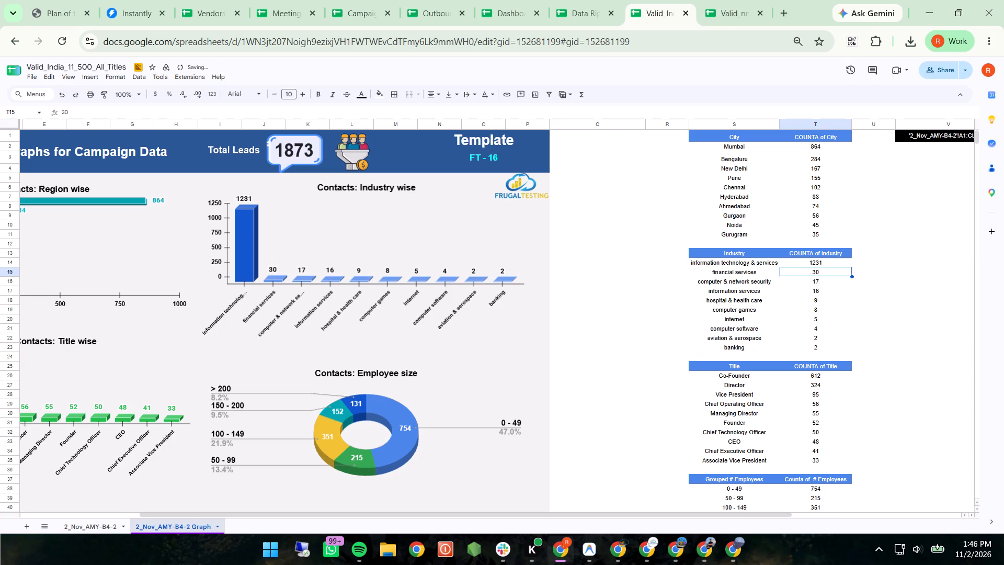
{"action": "key", "text": "BackSpace"}
{"action": "type", "text": "84"}
{"action": "key", "text": "Down"}
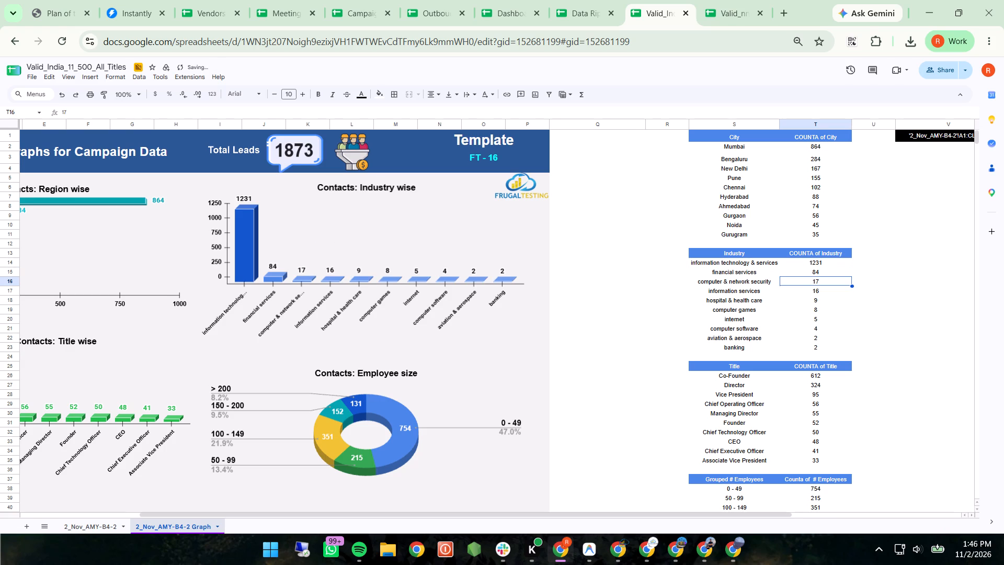
{"action": "key", "text": "BackSpace"}
{"action": "type", "text": "54"}
{"action": "key", "text": "Down"}
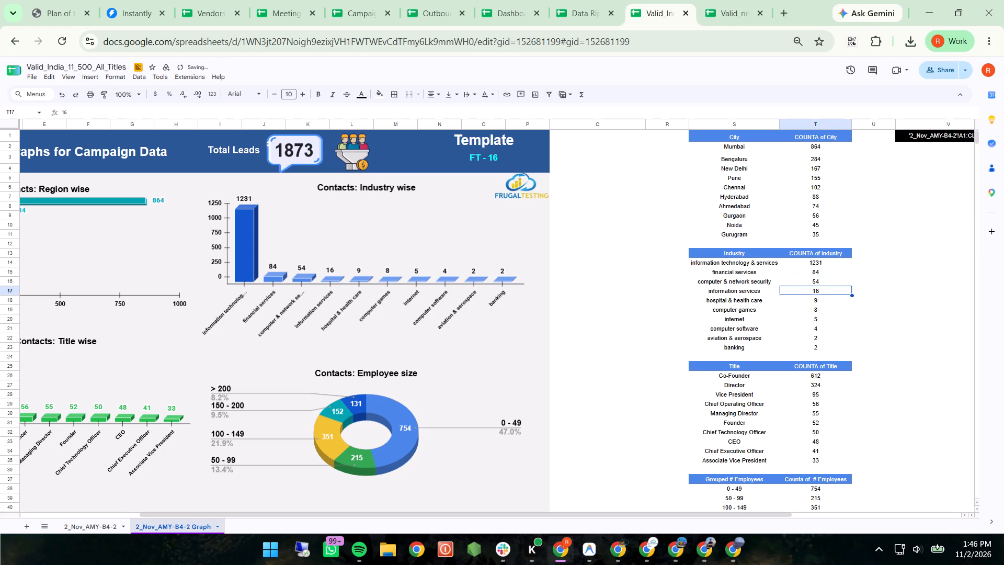
Set the industry counts to 12 for information services and 8 for hospital & health care.
{"action": "key", "text": "backslash"}
{"action": "key", "text": "BackSpace"}
{"action": "type", "text": "12"}
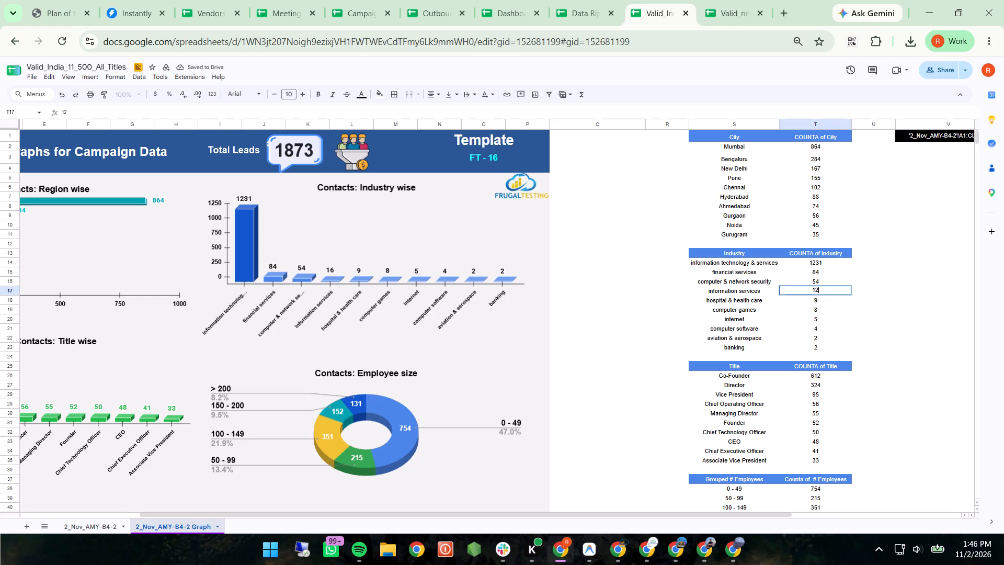
{"action": "key", "text": "Down"}
{"action": "key", "text": "BackSpace"}
{"action": "key", "text": "0"}
{"action": "key", "text": "BackSpace"}
{"action": "key", "text": "8"}
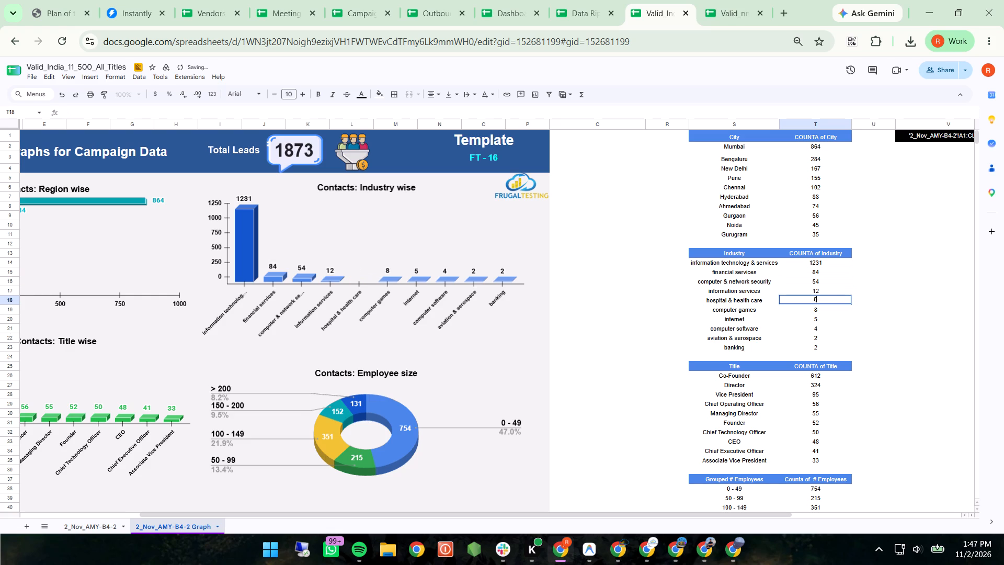
{"action": "key", "text": "Down"}
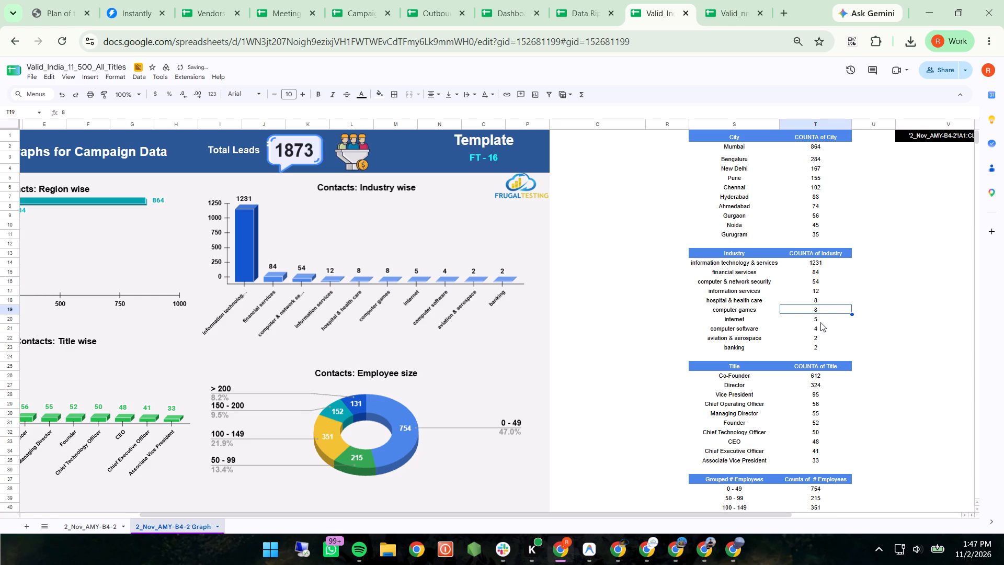
{"action": "scroll", "coordinate": [871, 356], "scroll_direction": "down", "scroll_amount": 1}
{"action": "scroll", "coordinate": [871, 356], "scroll_direction": "up", "scroll_amount": 3}
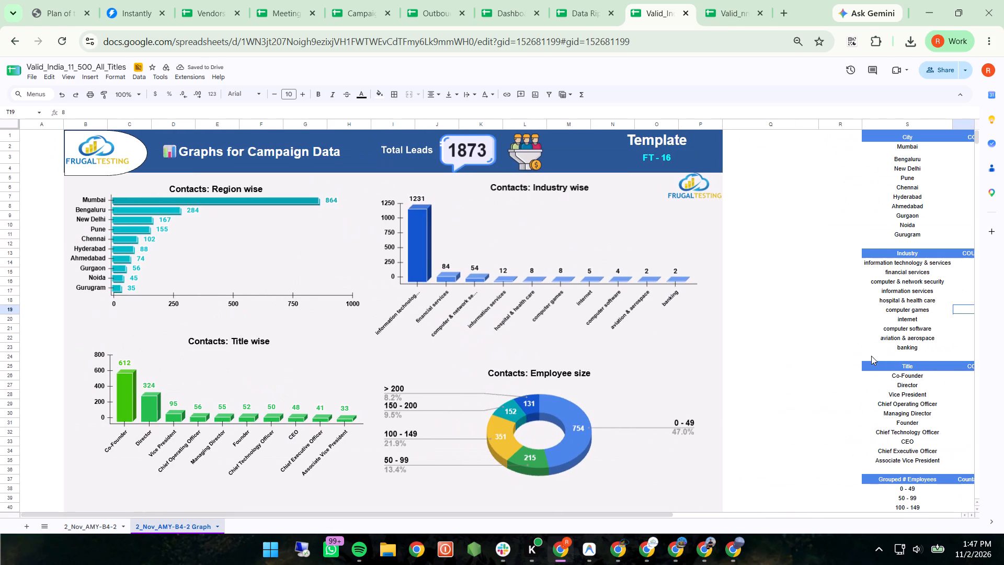
{"action": "scroll", "coordinate": [871, 356], "scroll_direction": "right", "scroll_amount": 1}
{"action": "key", "text": "F11"}
{"action": "scroll", "coordinate": [871, 356], "scroll_direction": "up", "scroll_amount": 7}
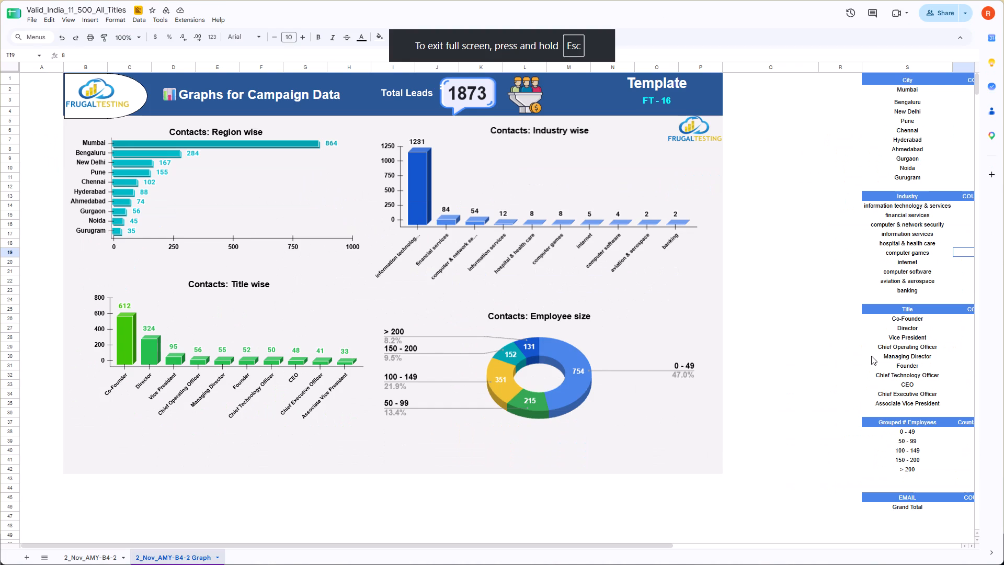
{"action": "key", "text": "shift+super+s"}
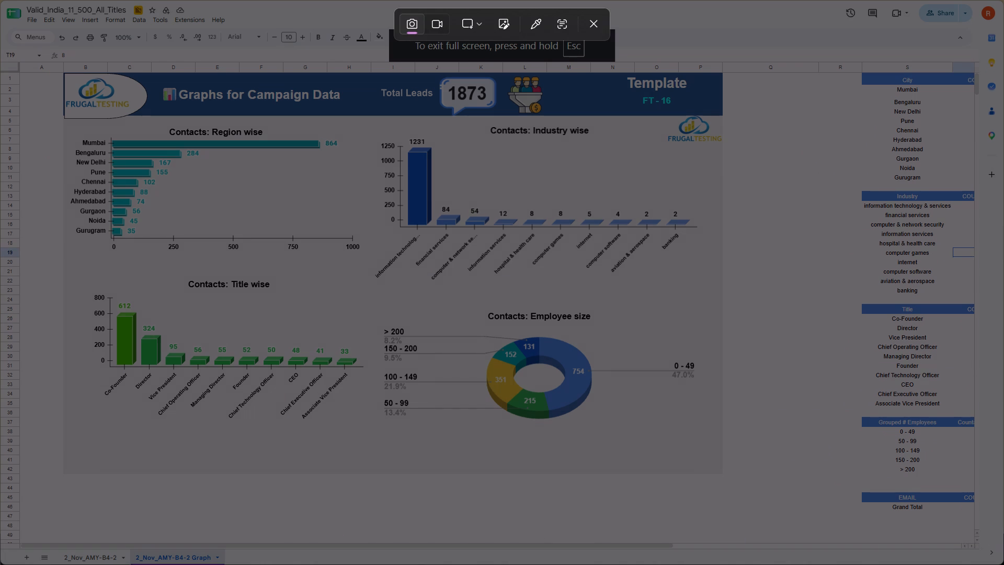
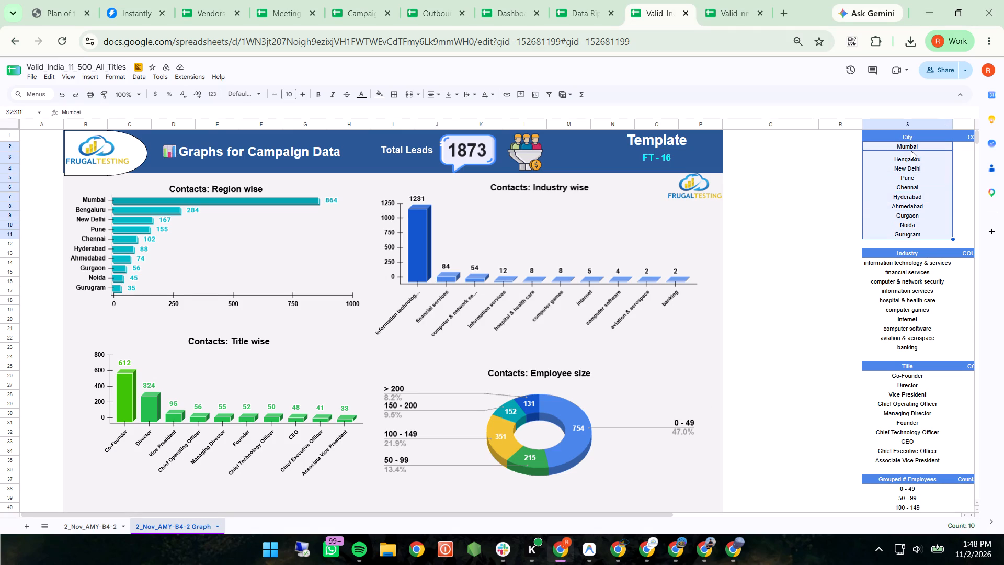
Copy the ten city names from Mumbai to Gurugram in the City column beside the FT - 16 dashboard.
{"action": "key", "text": "ctrl+c"}
{"action": "key", "text": "ctrl+c"}
{"action": "key", "text": "ctrl+c"}
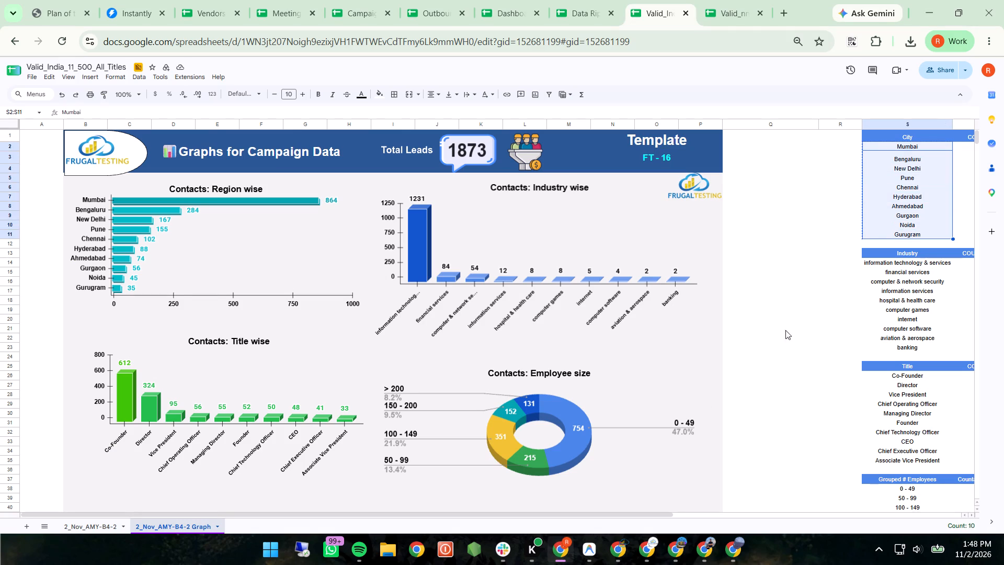
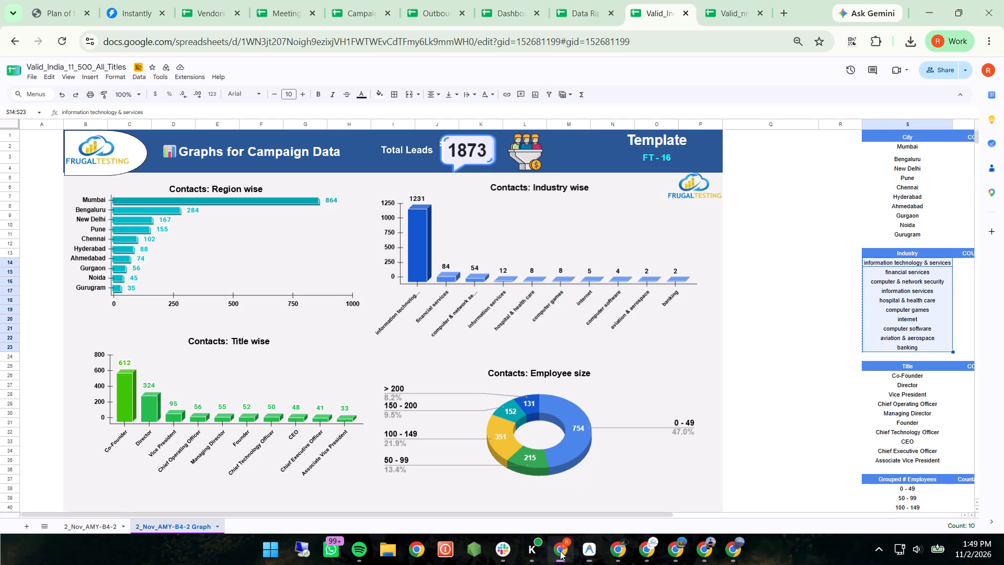
Copy the ten job titles from Co-Founder to Associate Vice President in the Title column beside the FT - 16 dashboard.
{"action": "left_click", "coordinate": [918, 374]}
{"action": "key", "text": "shift+Down"}
{"action": "key", "text": "shift+Down"}
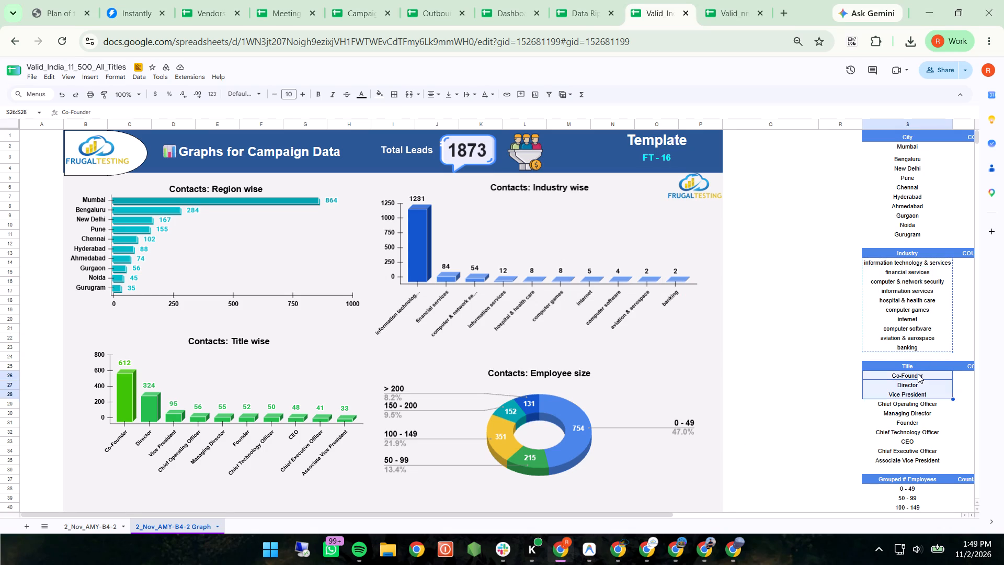
{"action": "key", "text": "shift+Down"}
{"action": "key", "text": "shift+Down"}
{"action": "key", "text": "shift+Down"}
{"action": "key", "text": "shift+Down"}
{"action": "key", "text": "shift+Down"}
{"action": "key", "text": "shift+Down"}
{"action": "key", "text": "shift+Down"}
{"action": "key", "text": "ctrl+c"}
{"action": "key", "text": "ctrl+c"}
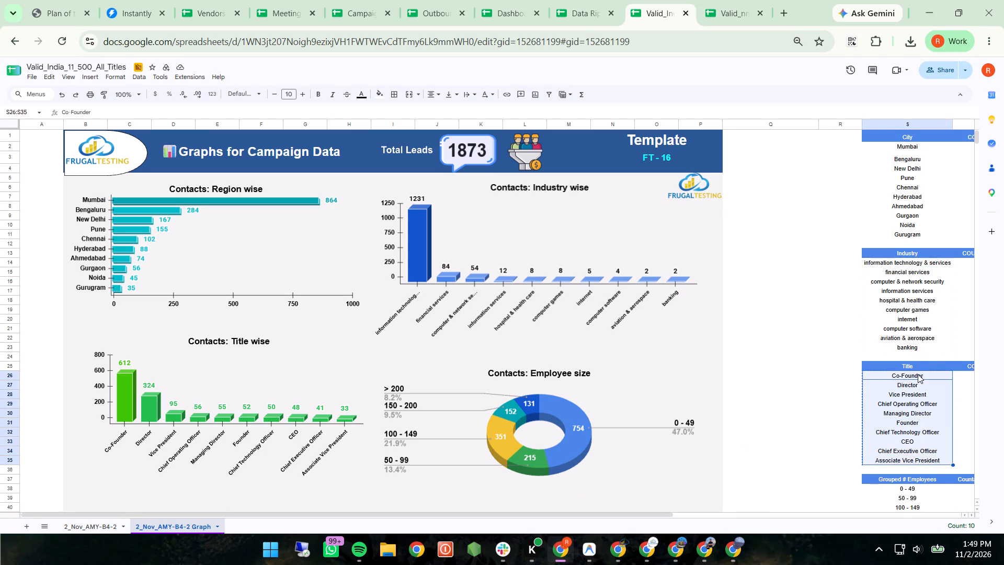
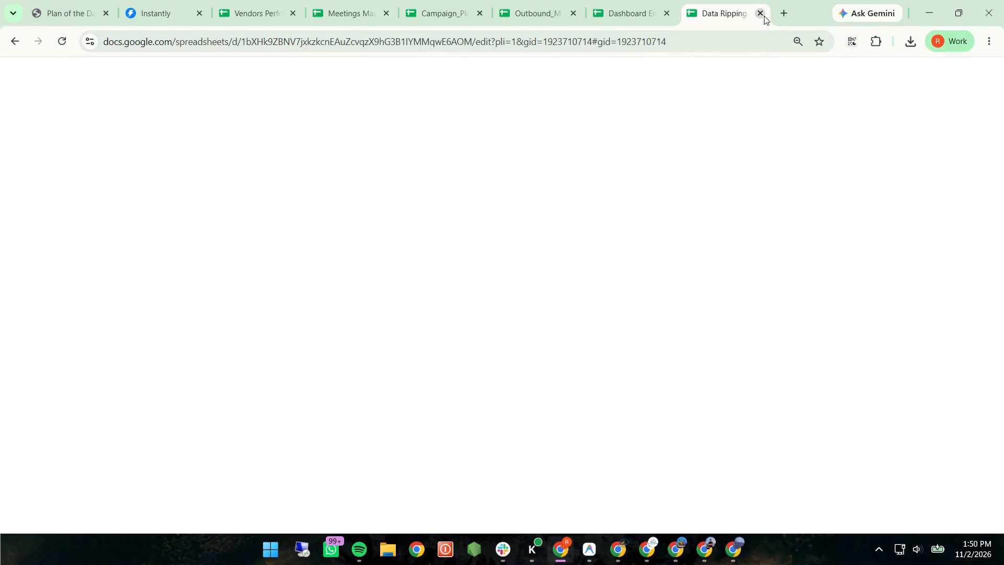
Close the Data Ripping and Dashboard Email and LinkedIn spreadsheets.
{"action": "left_click", "coordinate": [764, 16]}
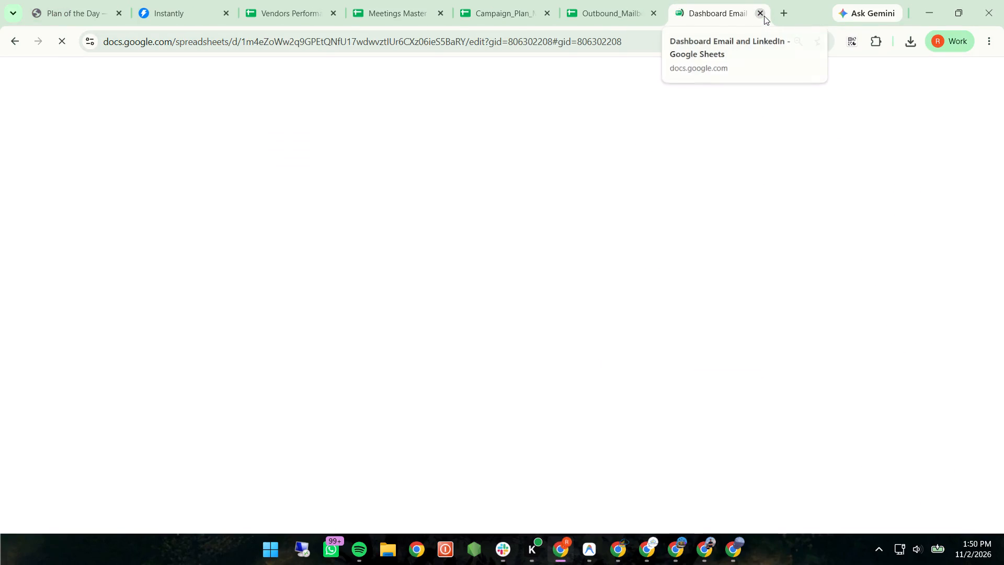
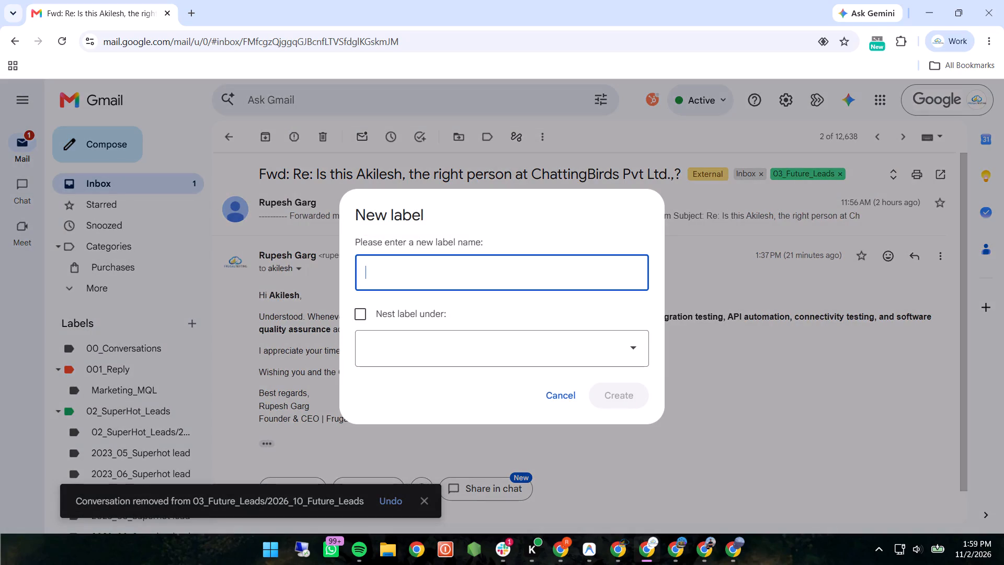
{"action": "key", "text": "ctrl+v"}
{"action": "left_click", "coordinate": [492, 270]}
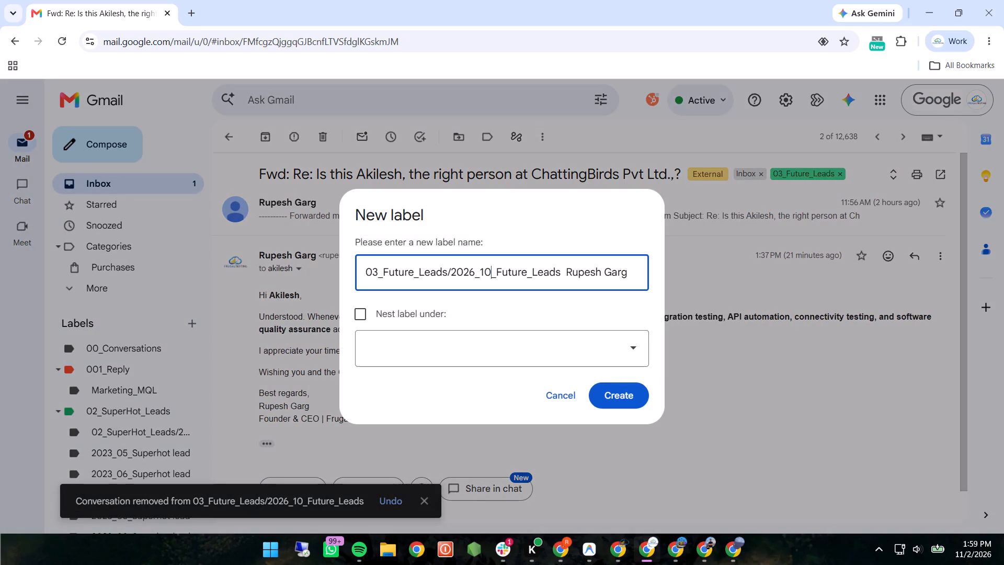
{"action": "key", "text": "BackSpace"}
{"action": "key", "text": "1"}
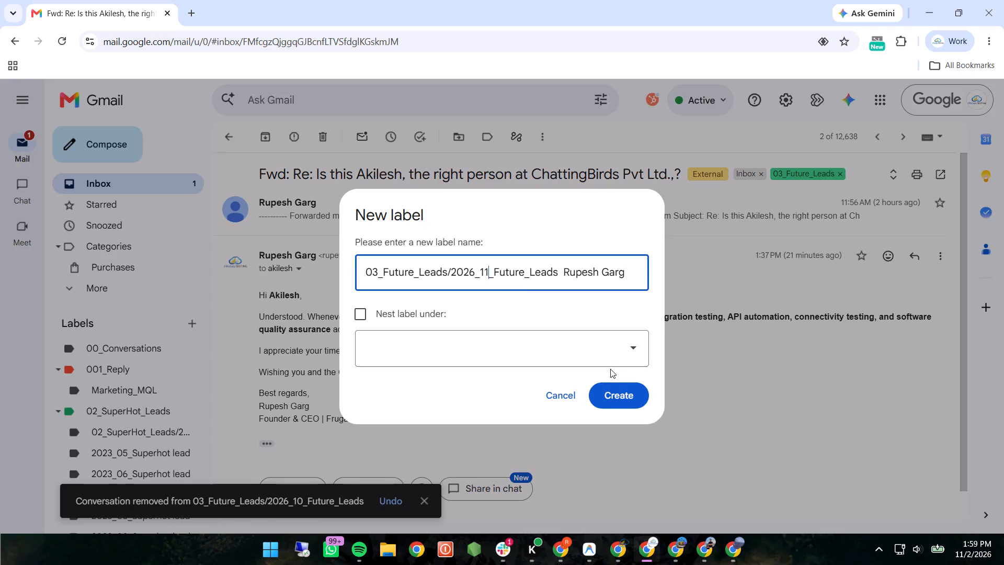